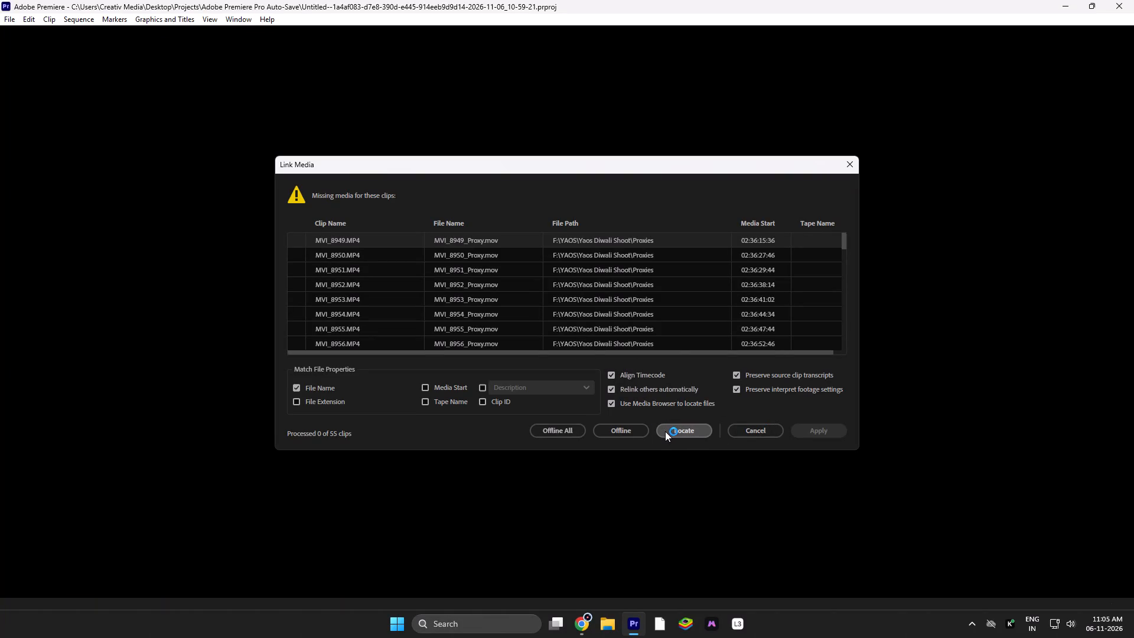
Mark every missing MVI proxy clip in the Link Media list as offline, one after another, until all are processed.
scroll(673, 335, "down", 7)
scroll(673, 335, "up", 2)
scroll(673, 335, "down", 10)
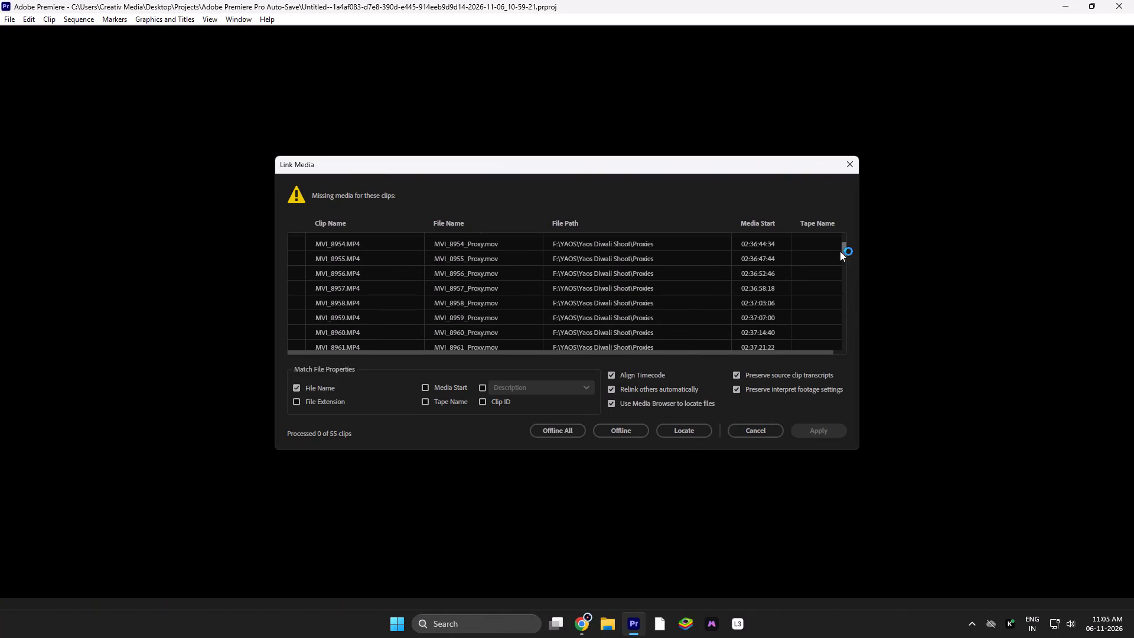
left_click_drag(845, 253, 846, 379)
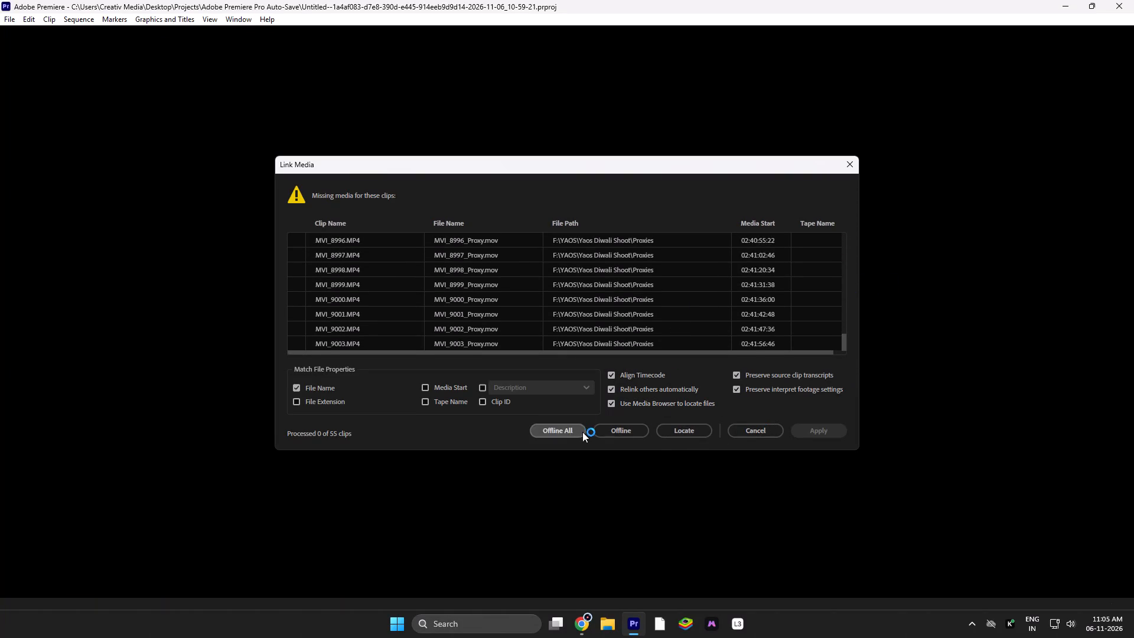
triple_click(598, 432)
triple_click(598, 432)
triple_click(598, 432)
triple_click(598, 432)
triple_click(598, 432)
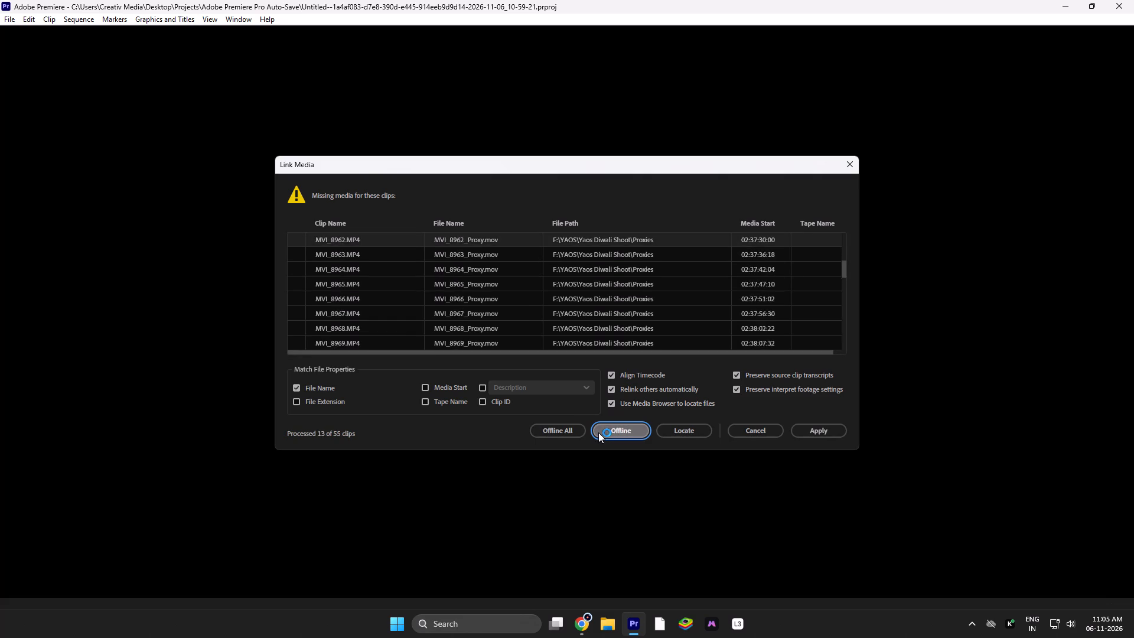
triple_click(598, 432)
triple_click(598, 432)
triple_click(598, 432)
triple_click(598, 432)
triple_click(598, 432)
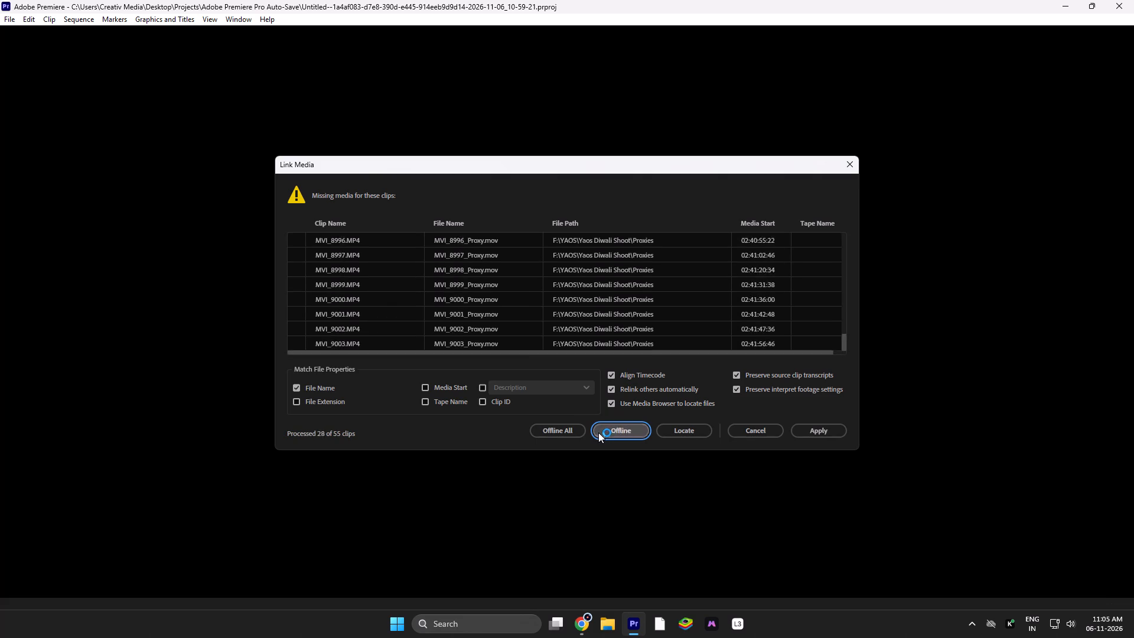
triple_click(598, 432)
triple_click(598, 432)
triple_click(598, 432)
triple_click(598, 432)
triple_click(598, 432)
triple_click(598, 432)
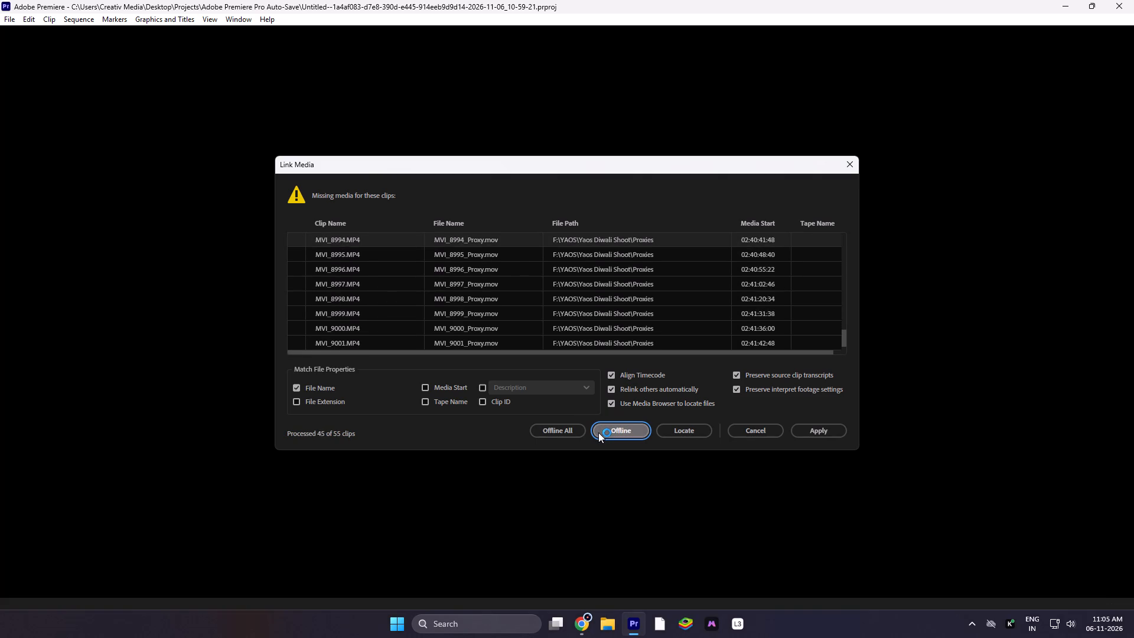
triple_click(598, 432)
triple_click(598, 432)
left_click(598, 432)
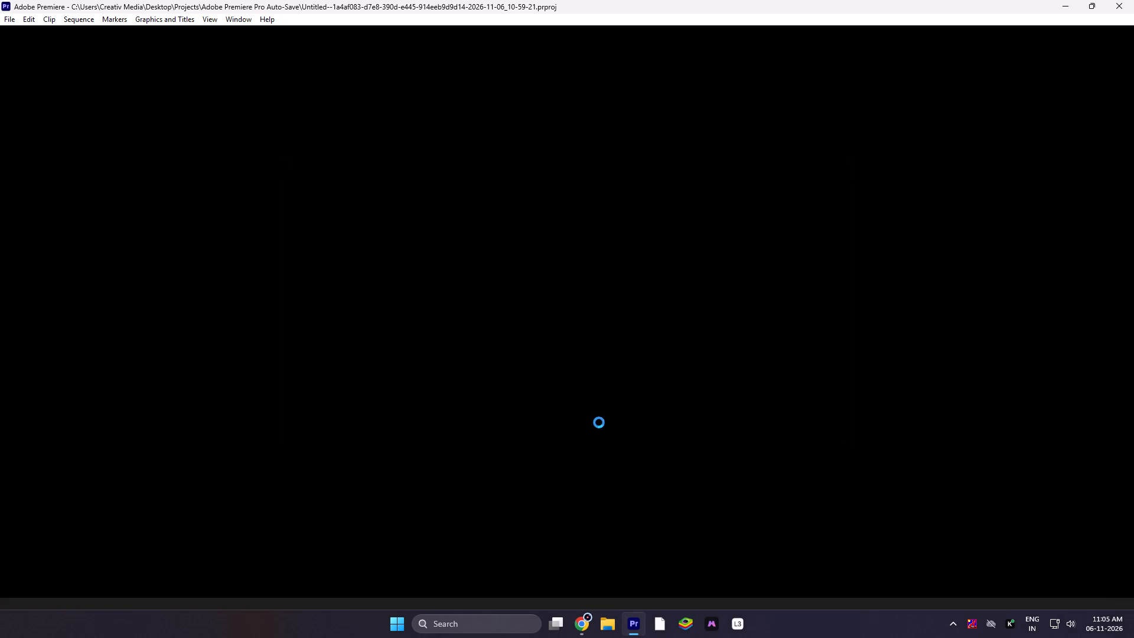
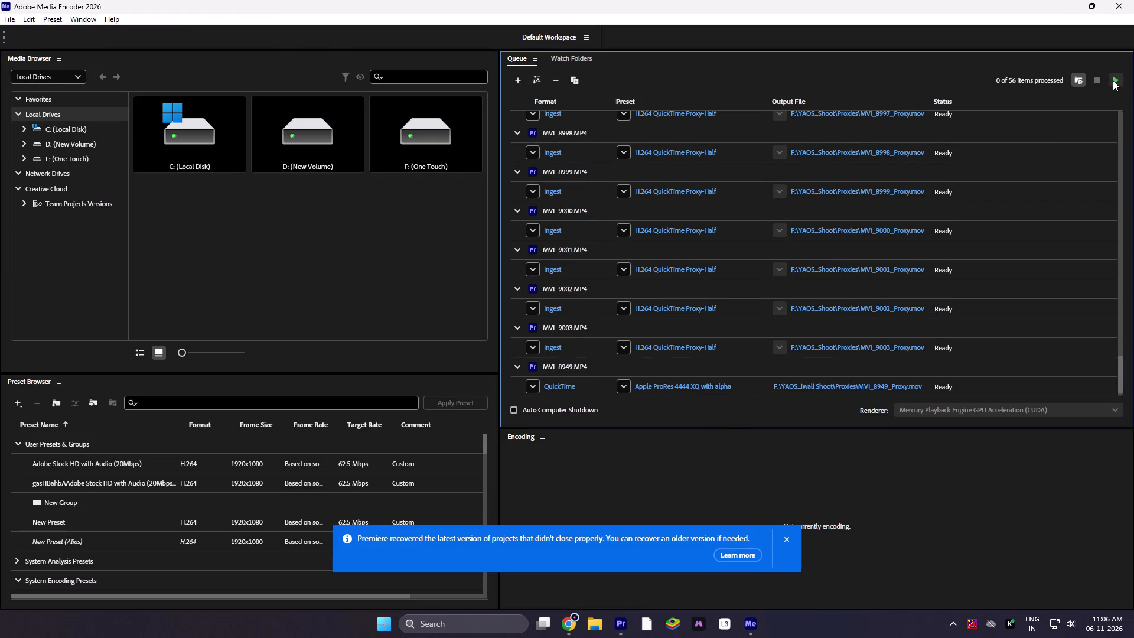
Switch to Premiere and cancel the running creation of proxy jobs.
scroll(815, 300, "up", 7)
scroll(815, 300, "down", 20)
scroll(815, 300, "down", 5)
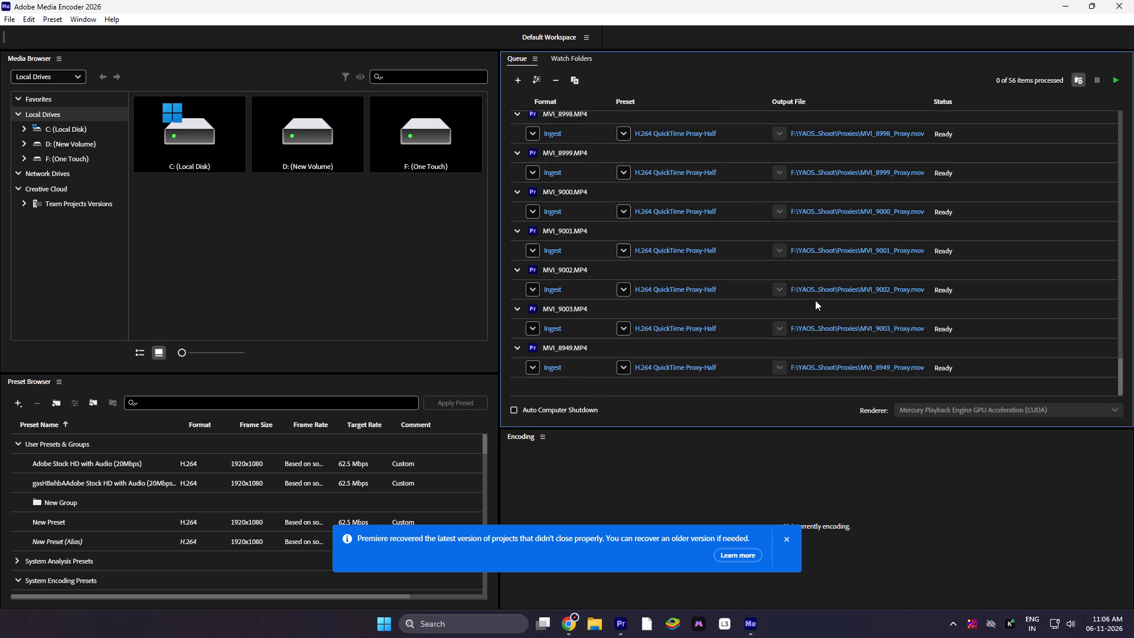
scroll(815, 300, "down", 4)
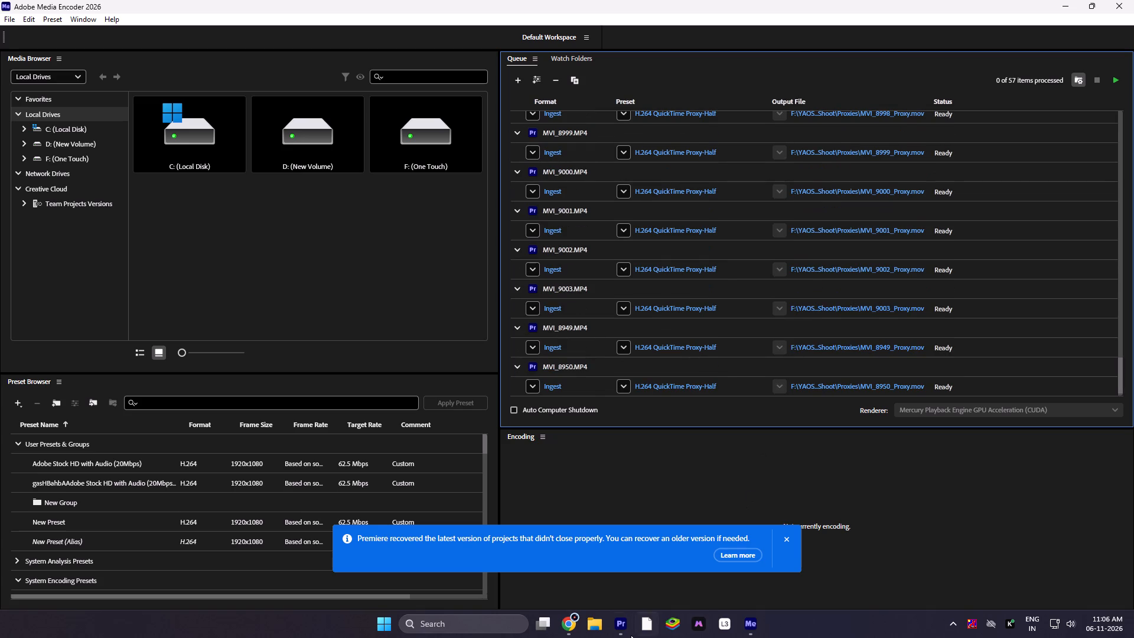
left_click(628, 624)
left_click(665, 327)
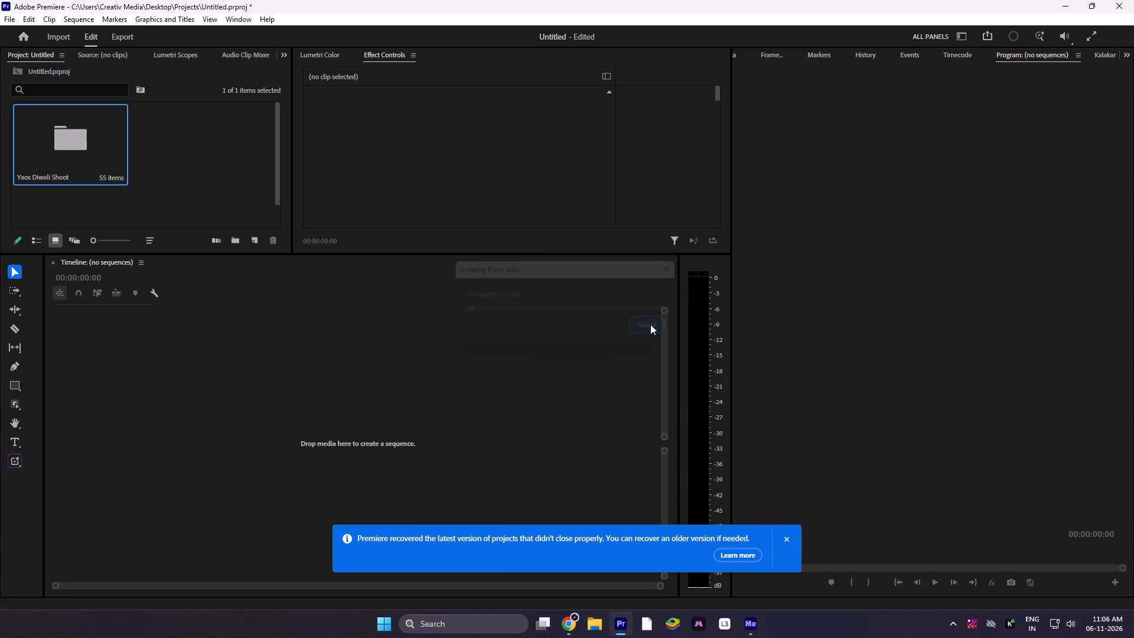
Switch to Media Encoder and delete all the proxy ingest jobs from the queue.
left_click(748, 624)
left_click(790, 268)
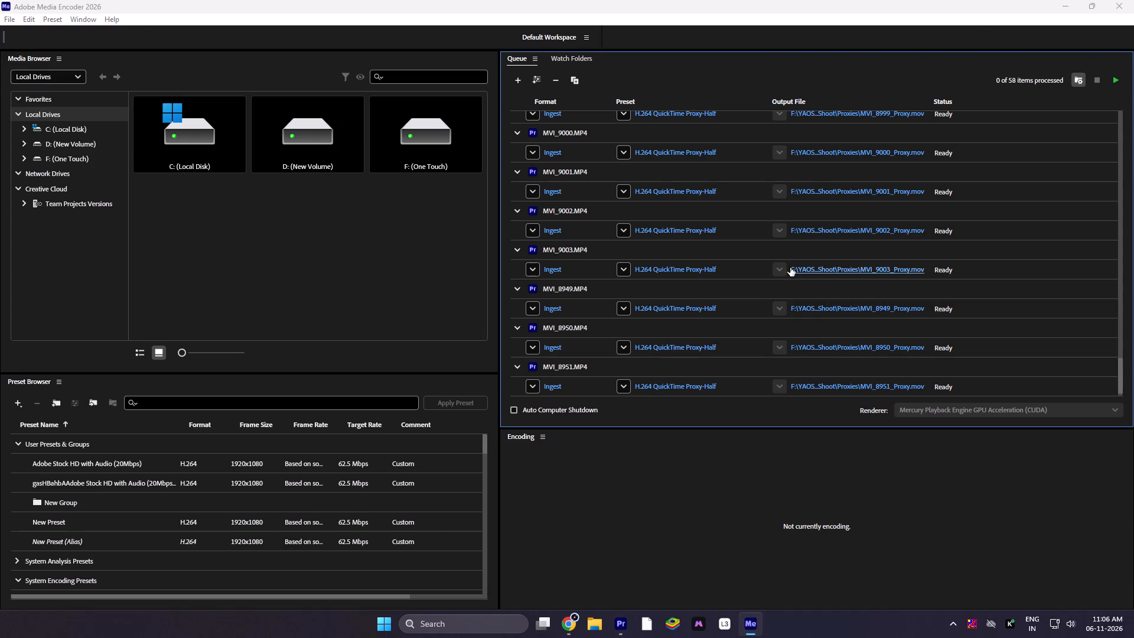
key("ctrl+a")
left_click(1125, 10)
left_click(659, 278)
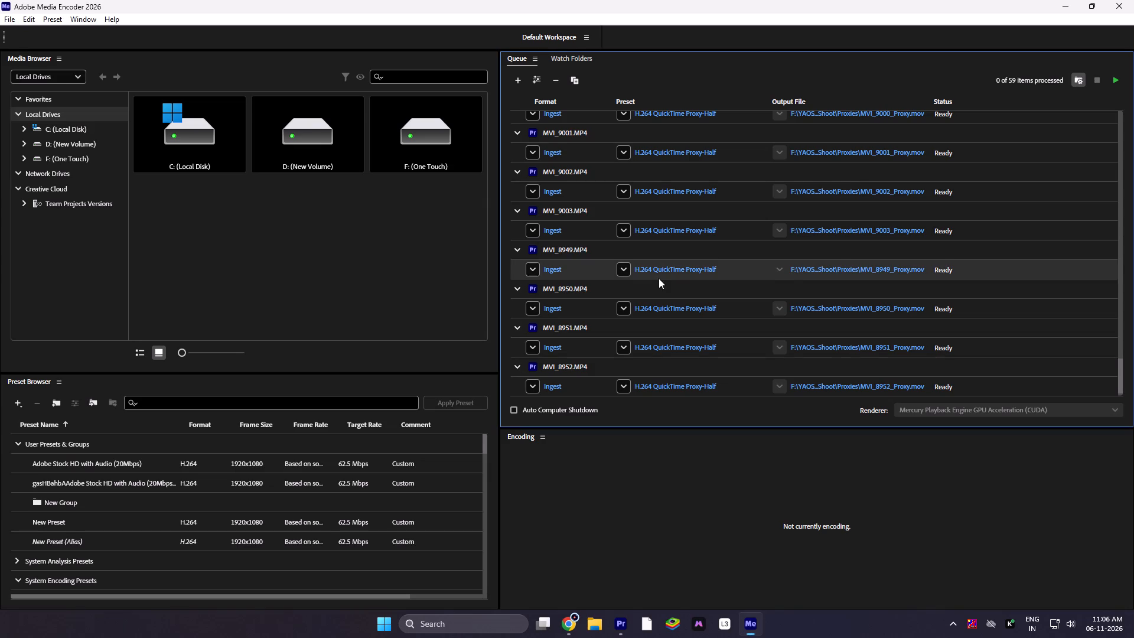
key("ctrl+a")
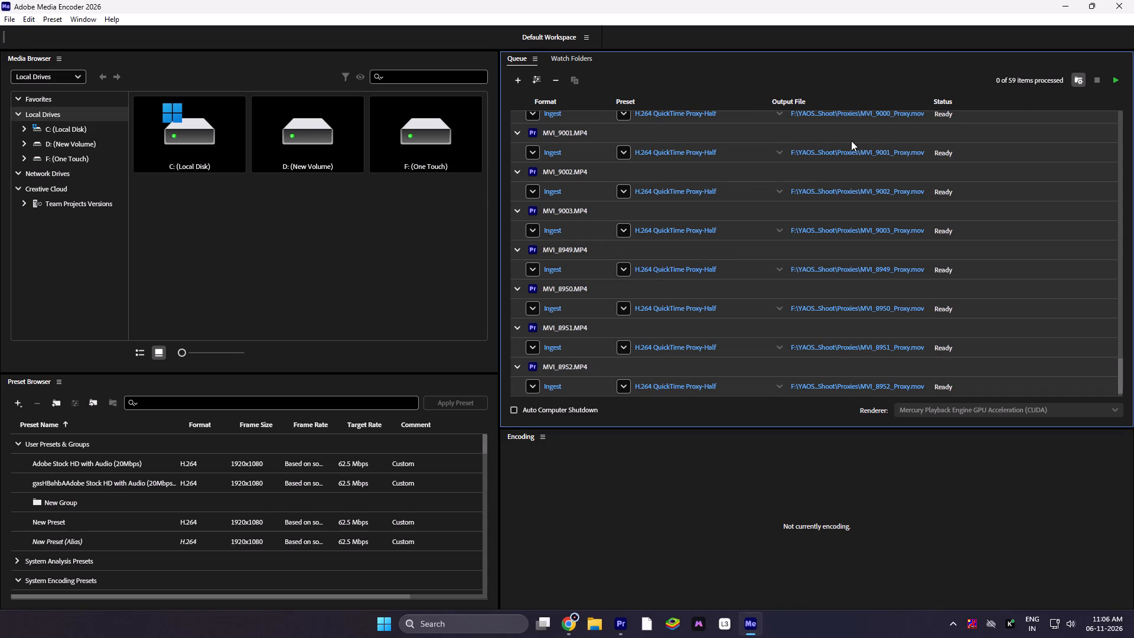
key("Delete")
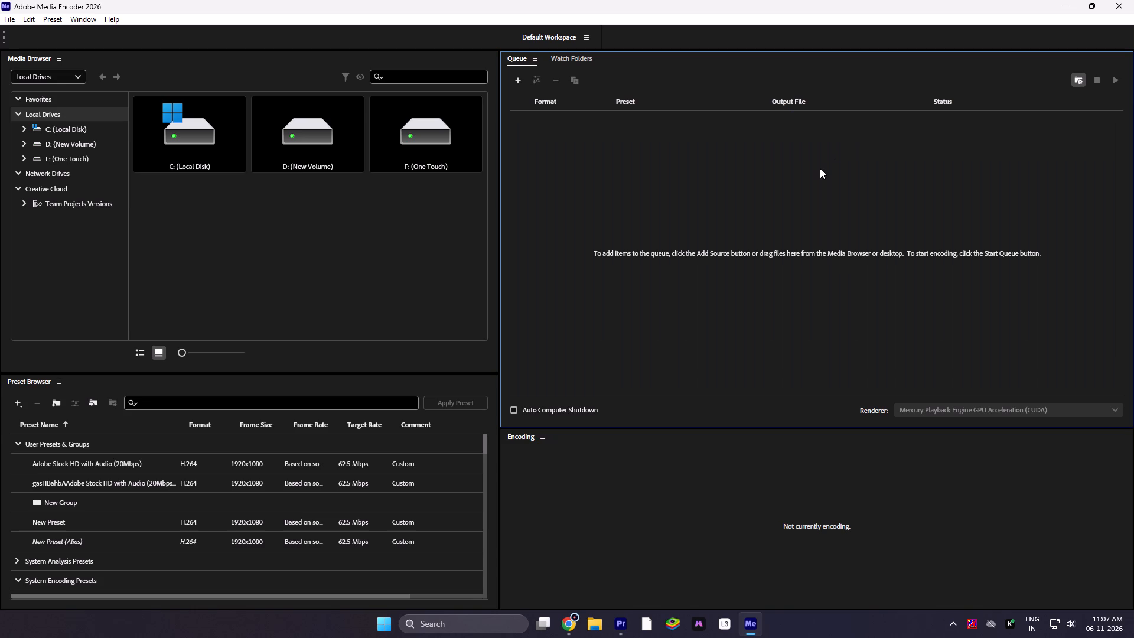
Switch to Premiere and create proxies for the Yaos Diwali Shoot bin with the frame size set to Quarter.
left_click(628, 626)
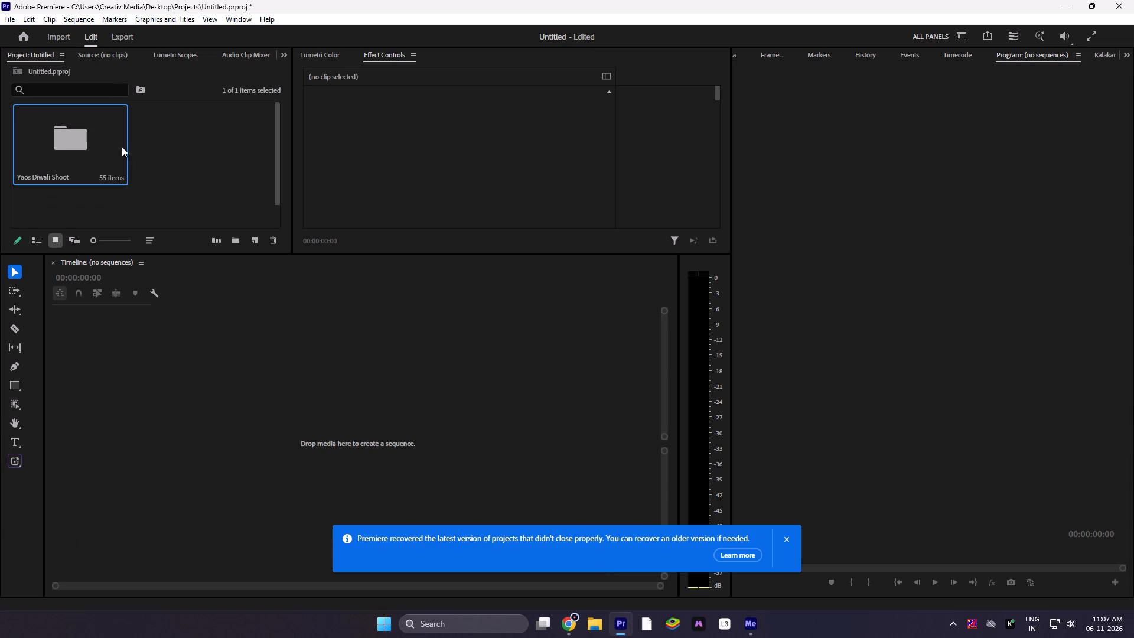
right_click(99, 141)
left_click(328, 354)
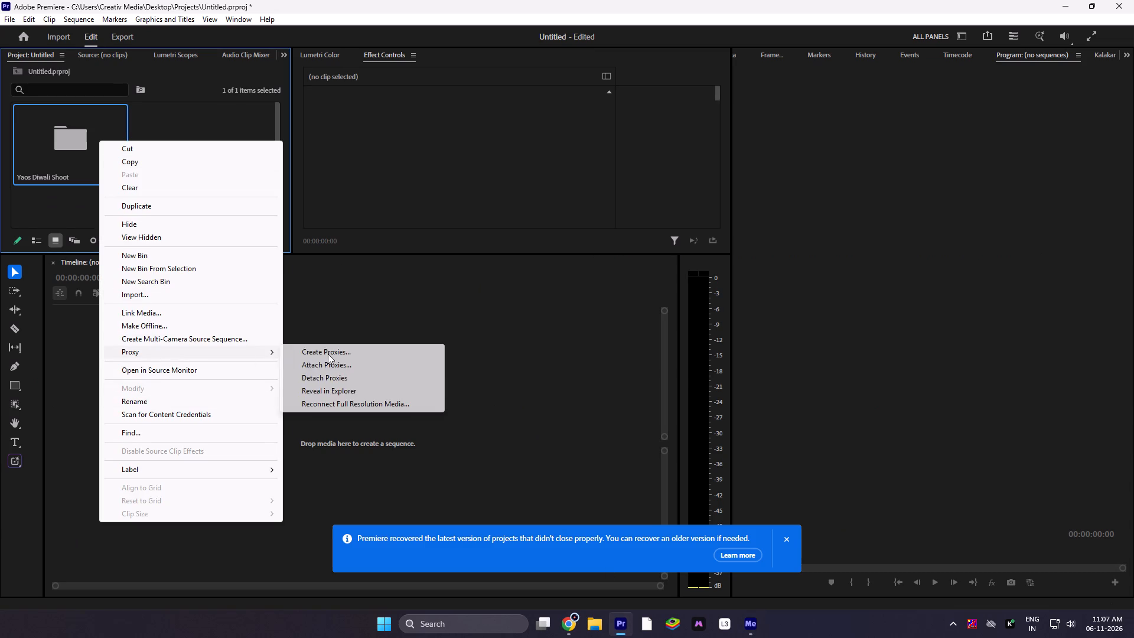
left_click(565, 274)
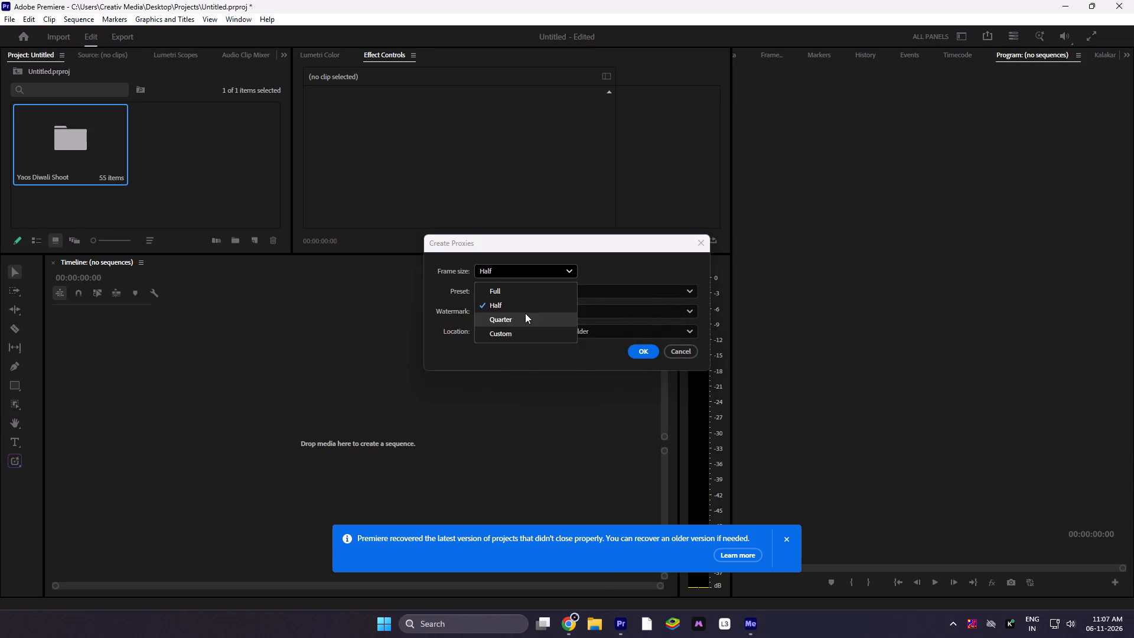
left_click(525, 313)
left_click(648, 356)
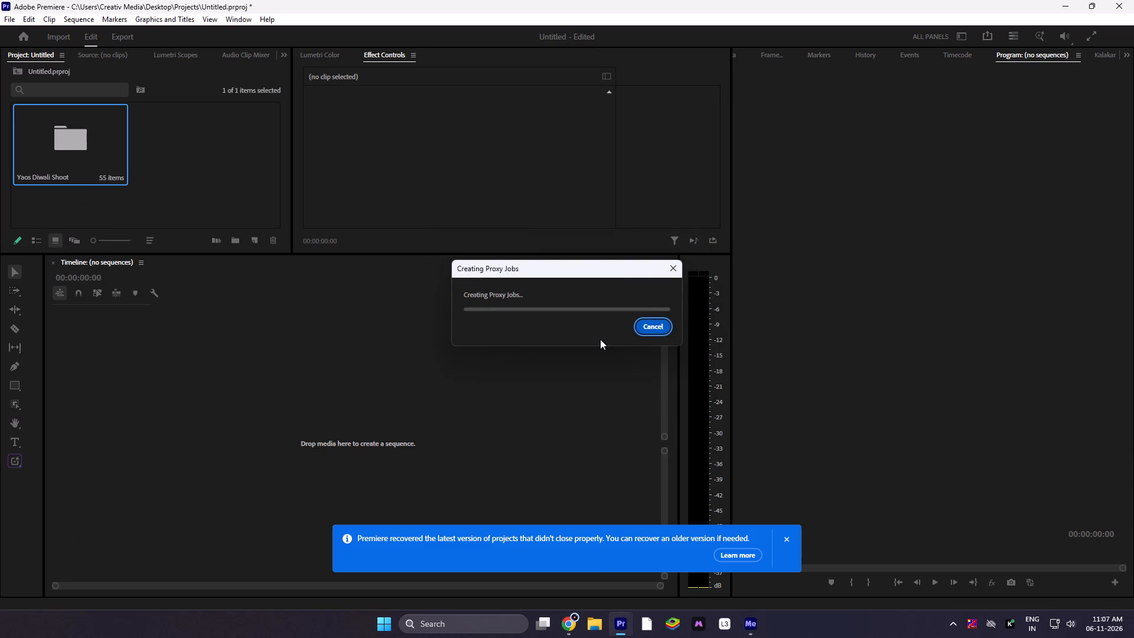
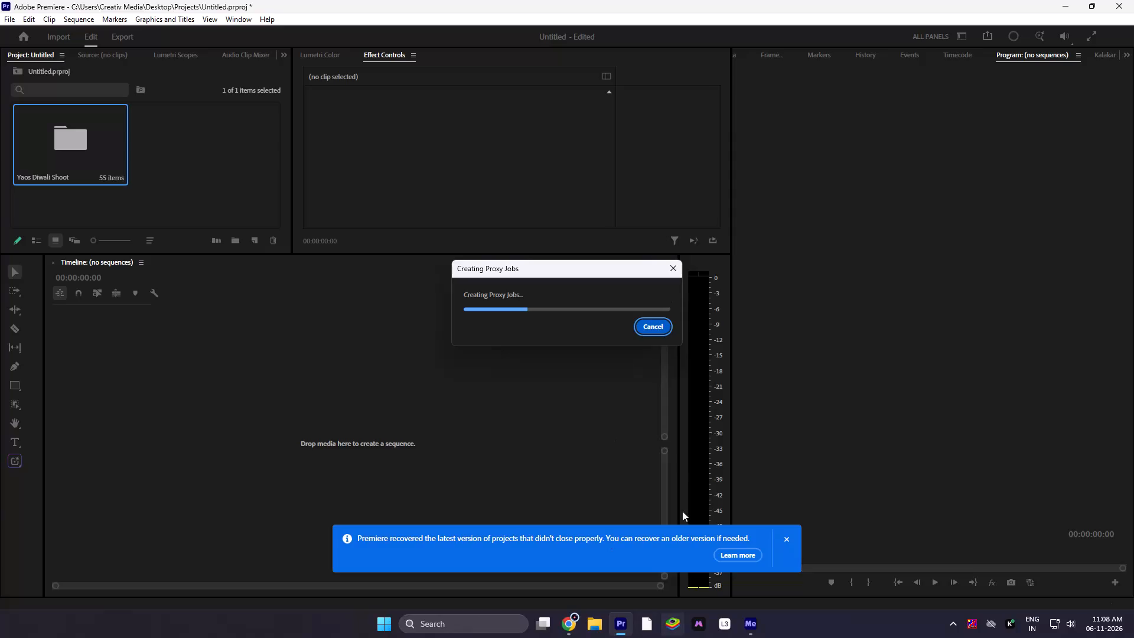
Switch to Media Encoder and examine the queue for the presets and output files of the incoming proxy ingest jobs.
left_click(762, 634)
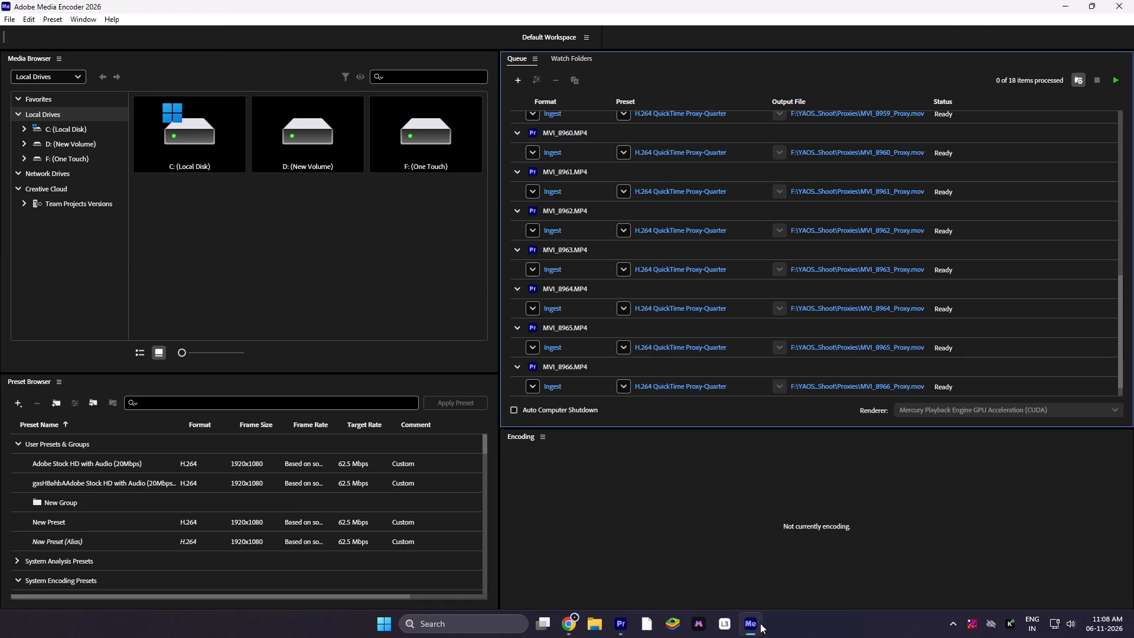
scroll(804, 314, "up", 7)
scroll(804, 314, "down", 20)
scroll(804, 314, "up", 9)
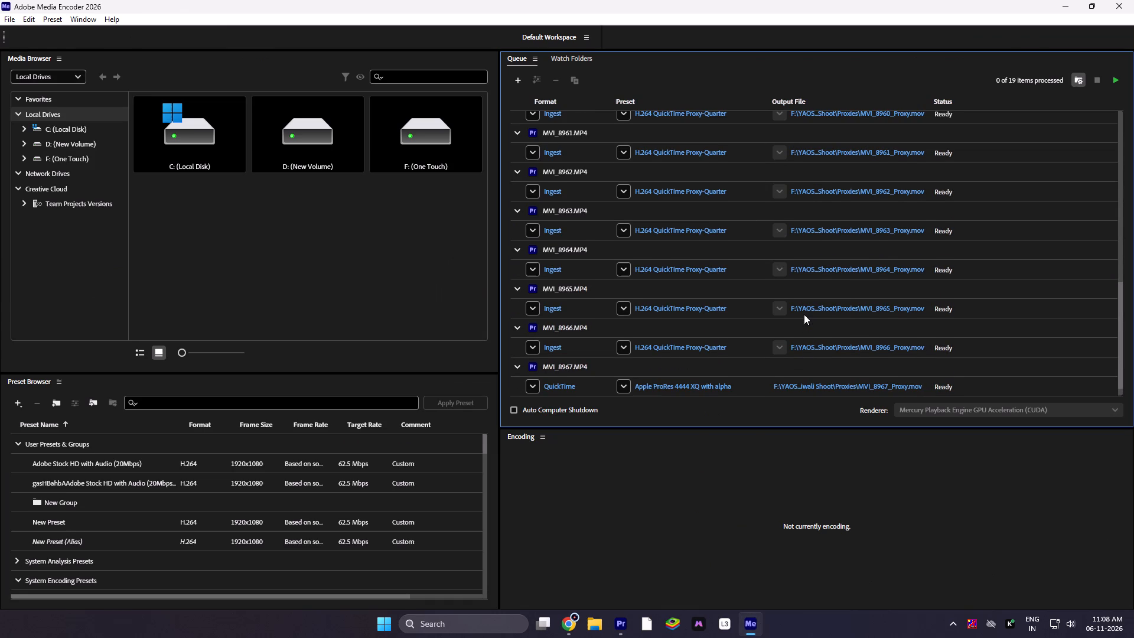
scroll(804, 314, "up", 18)
scroll(957, 300, "down", 1)
scroll(957, 300, "up", 20)
scroll(957, 300, "up", 20)
scroll(957, 300, "up", 3)
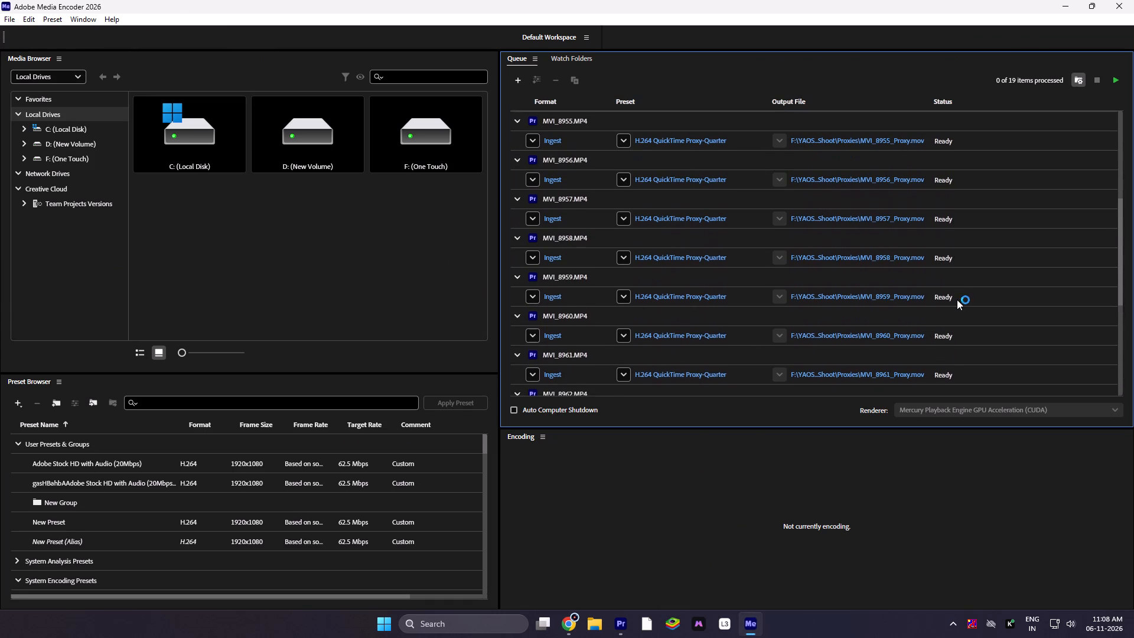
scroll(957, 300, "up", 20)
scroll(957, 300, "up", 4)
scroll(957, 300, "up", 20)
scroll(957, 300, "up", 9)
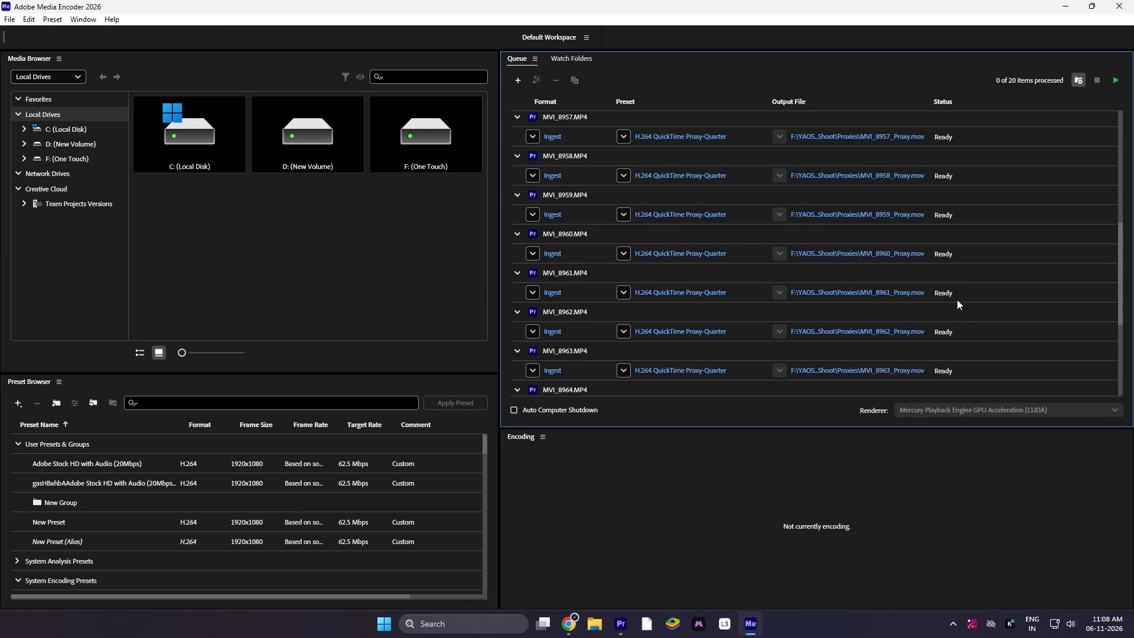
scroll(957, 300, "up", 20)
scroll(957, 300, "up", 20)
scroll(957, 300, "up", 4)
scroll(957, 299, "down", 7)
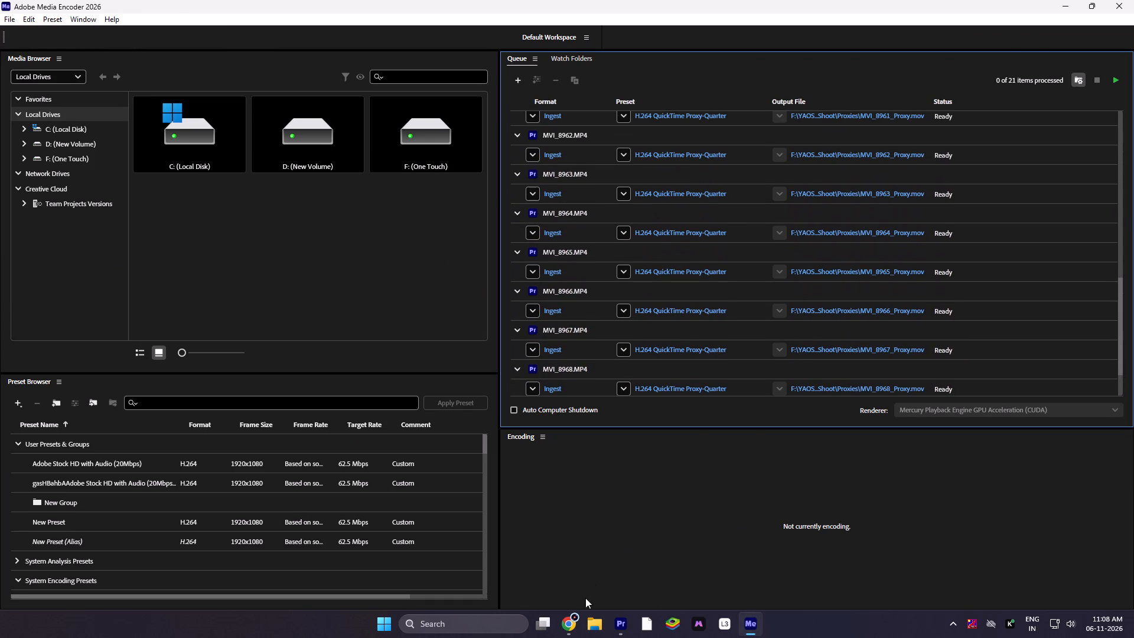
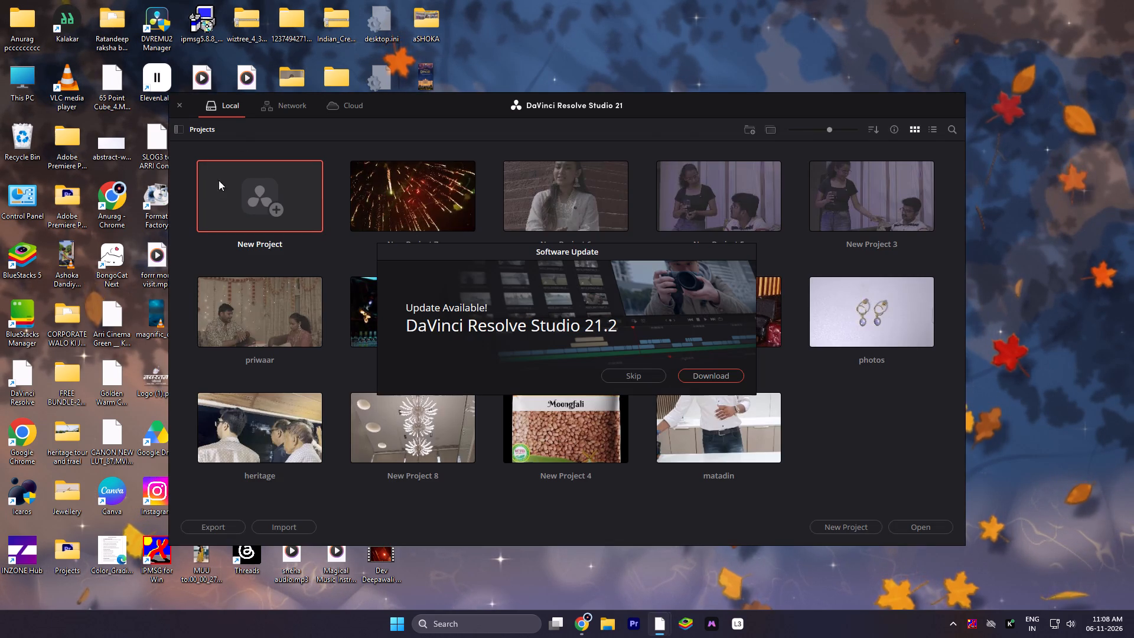
Skip the software update offer in DaVinci Resolve and create a new project with the suggested name.
double_click(233, 191)
double_click(278, 219)
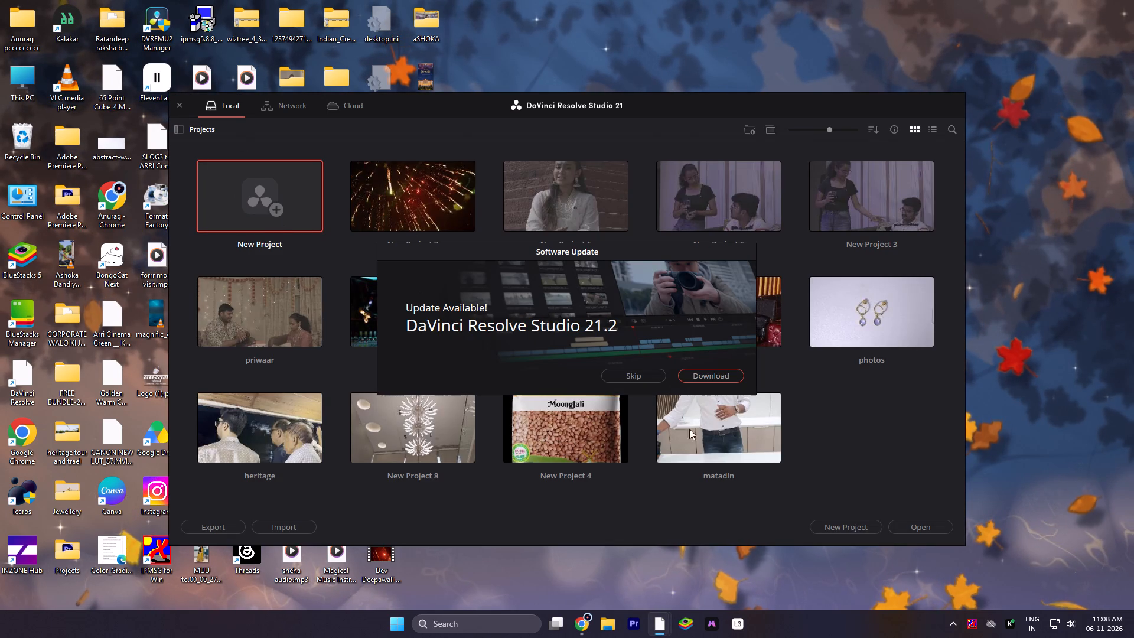
left_click(639, 373)
double_click(306, 214)
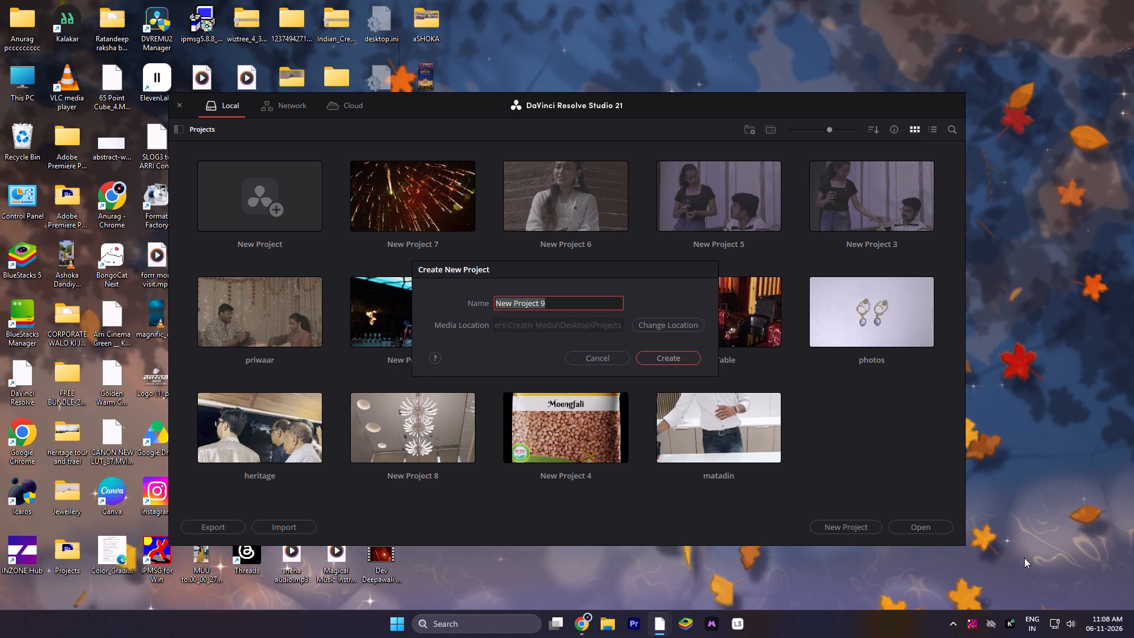
left_click(681, 367)
left_click(676, 360)
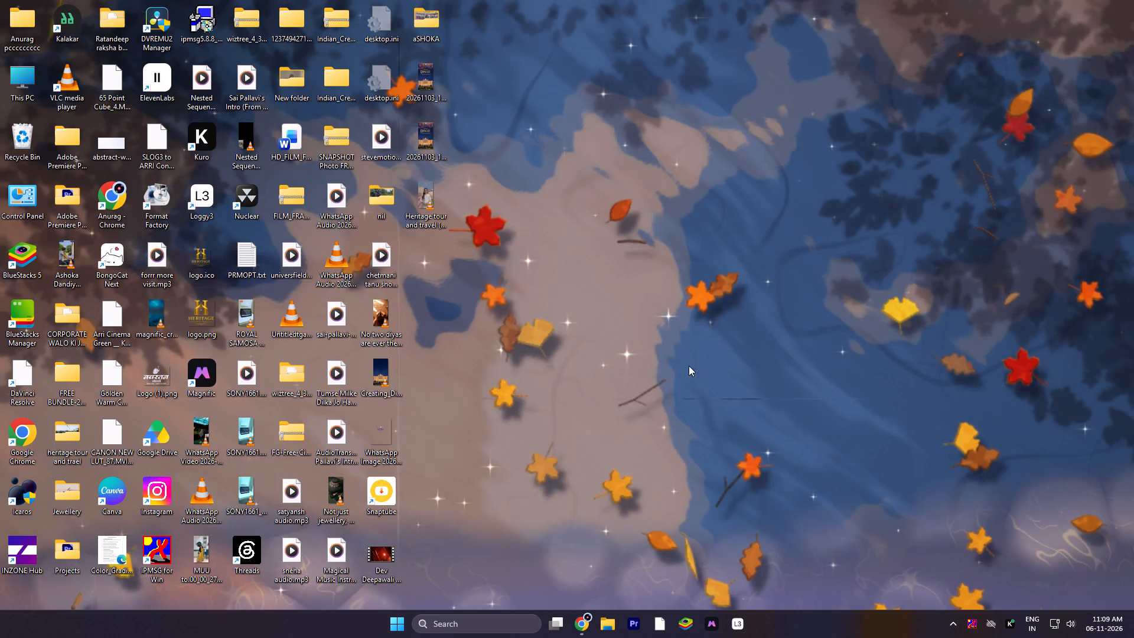
double_click(214, 232)
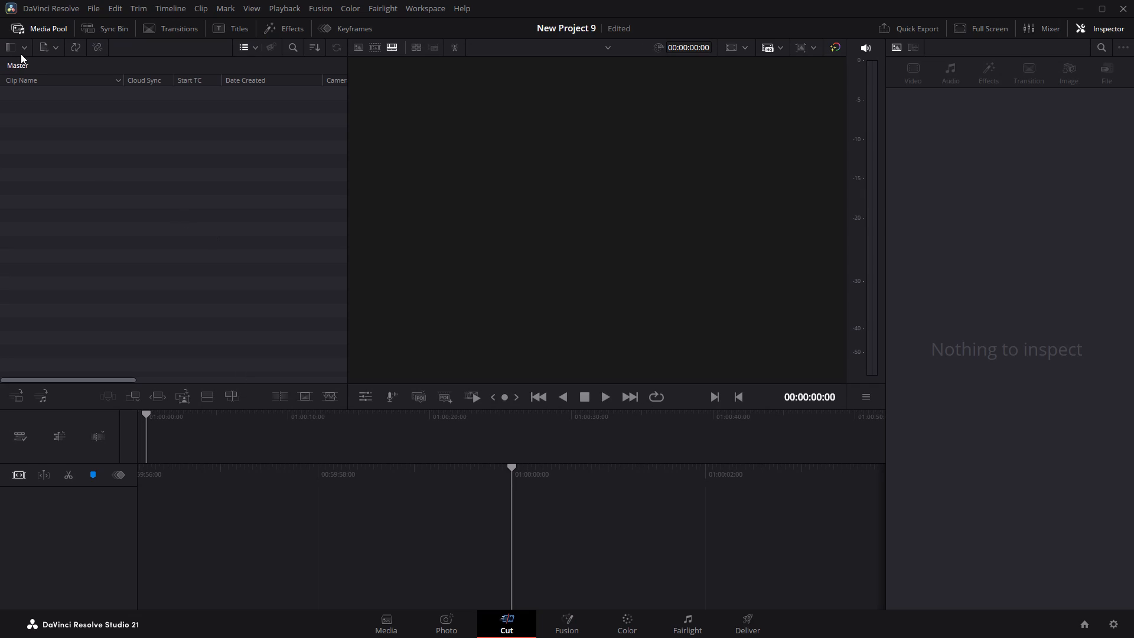
Go to the Media page and open the Yaos Diwali Shoot folder inside YAOS on the One Touch (F:) drive.
left_click(19, 37)
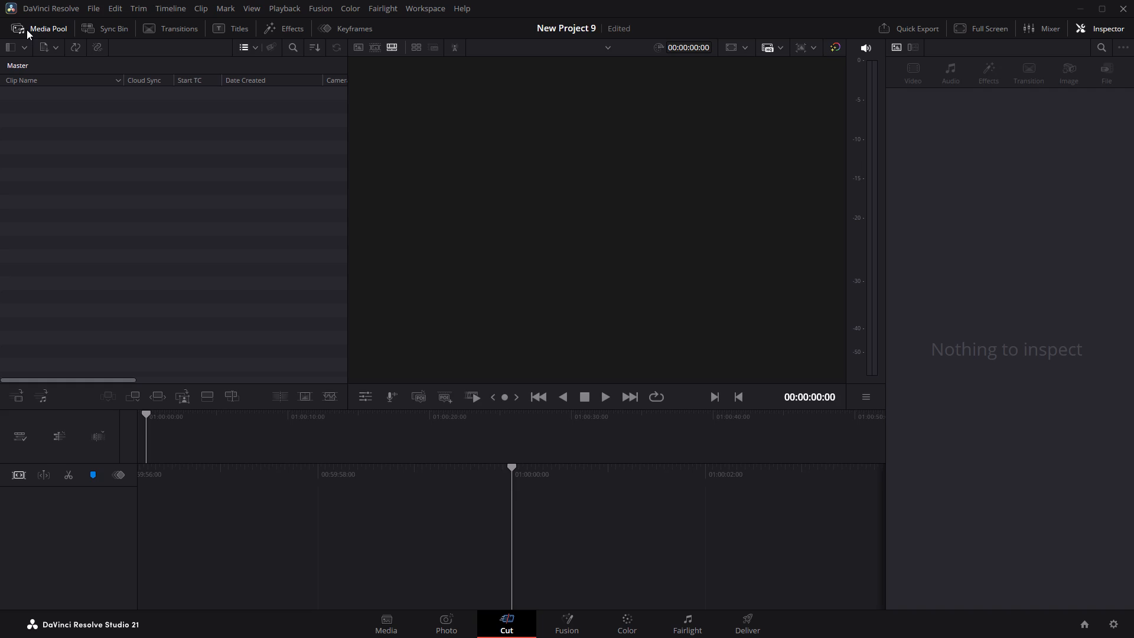
left_click(37, 30)
left_click(391, 617)
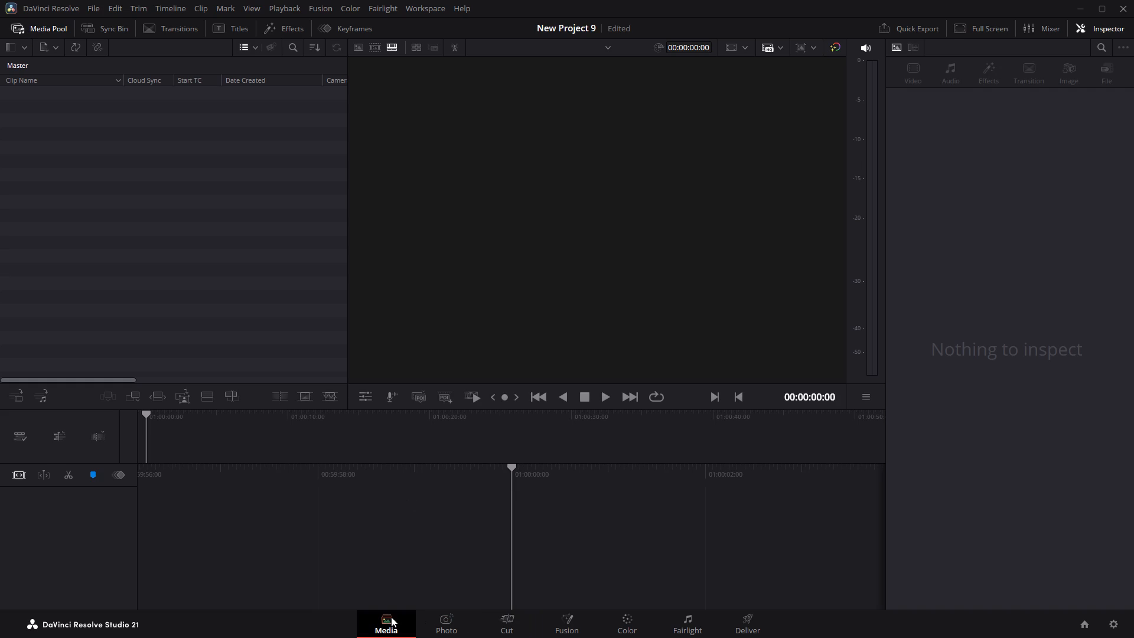
left_click(9, 92)
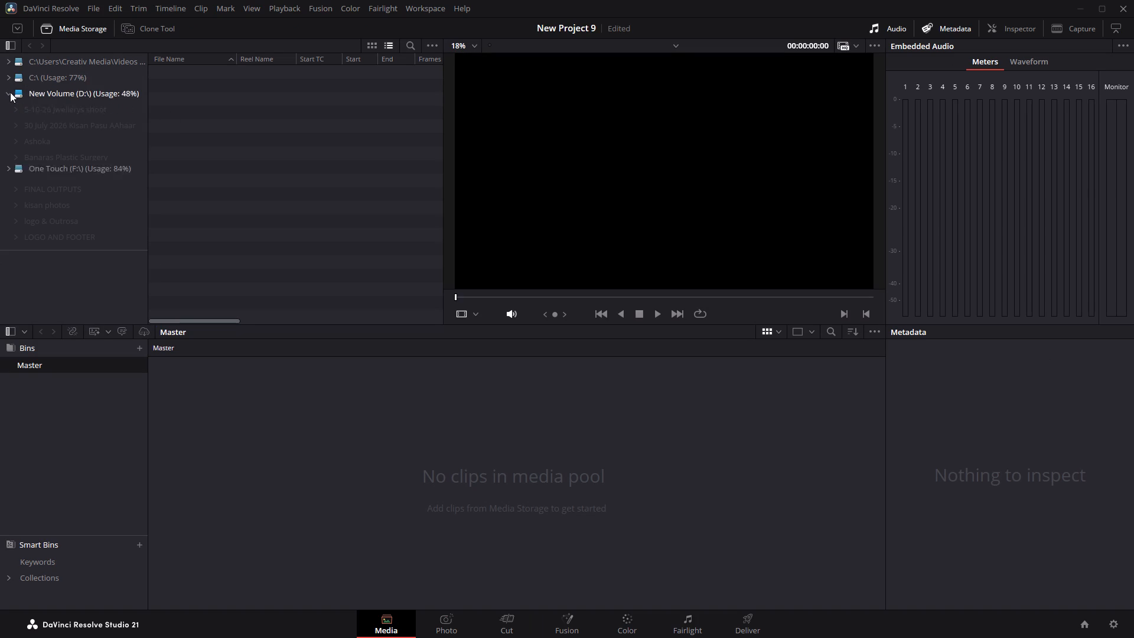
scroll(60, 186, "up", 5)
scroll(60, 186, "down", 6)
left_click(41, 223)
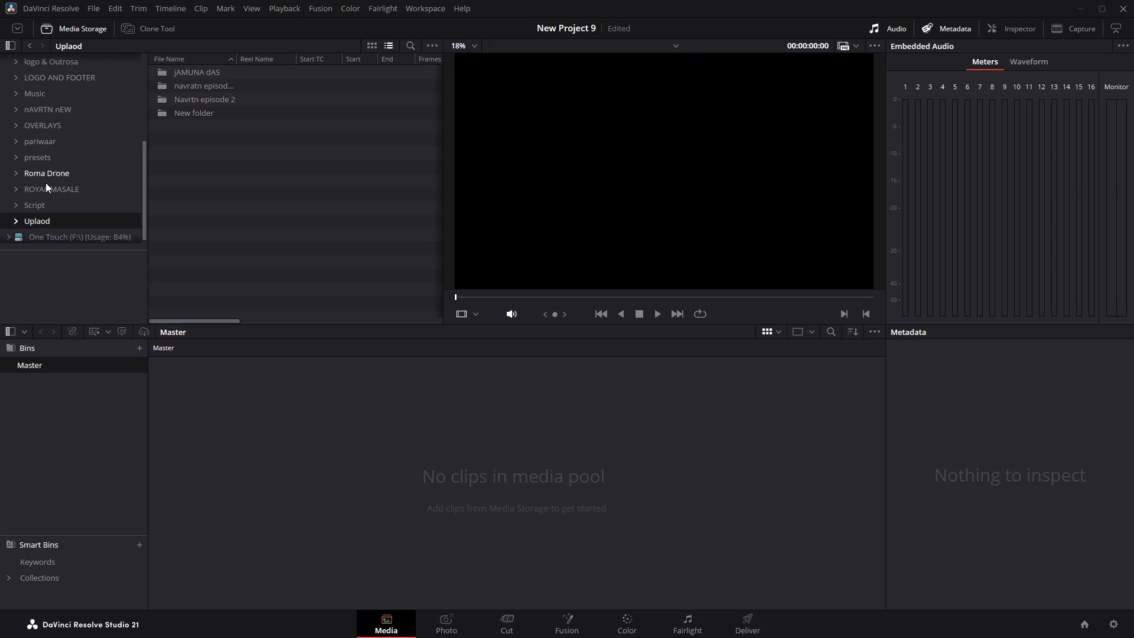
scroll(45, 183, "down", 2)
left_click(52, 233)
scroll(61, 210, "down", 5)
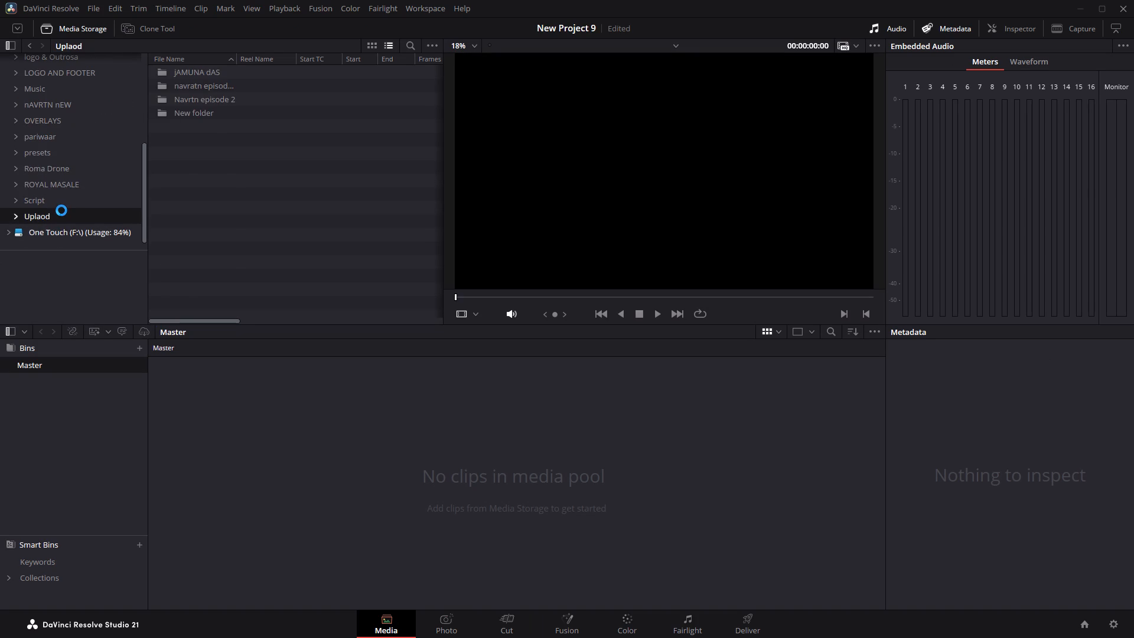
scroll(61, 210, "down", 20)
scroll(61, 210, "down", 1)
left_click(208, 298)
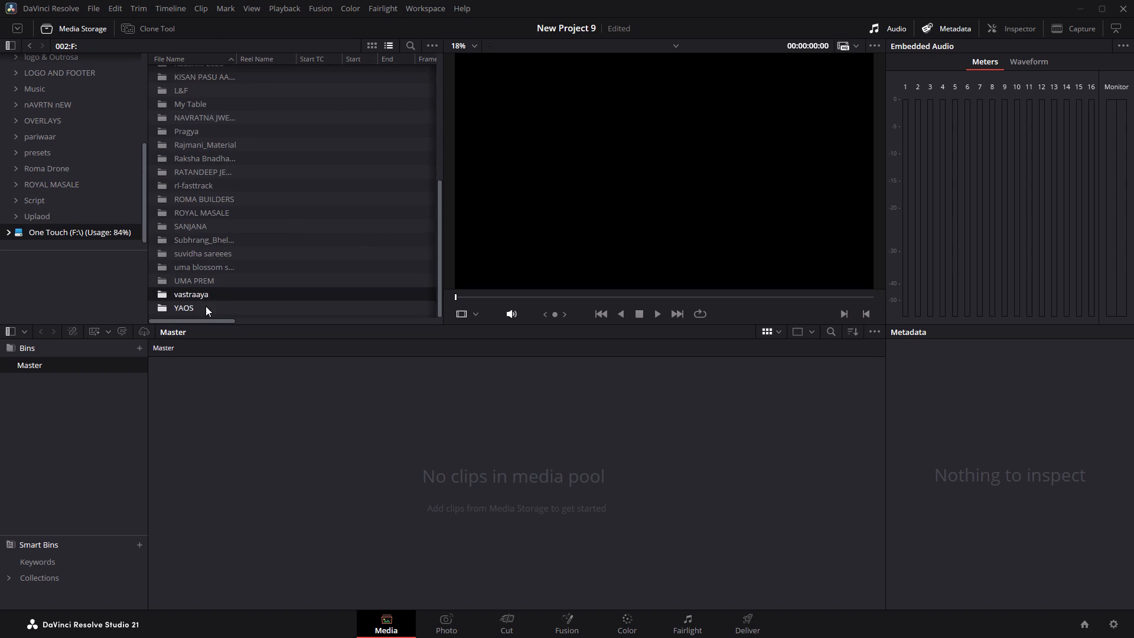
double_click(205, 306)
double_click(234, 97)
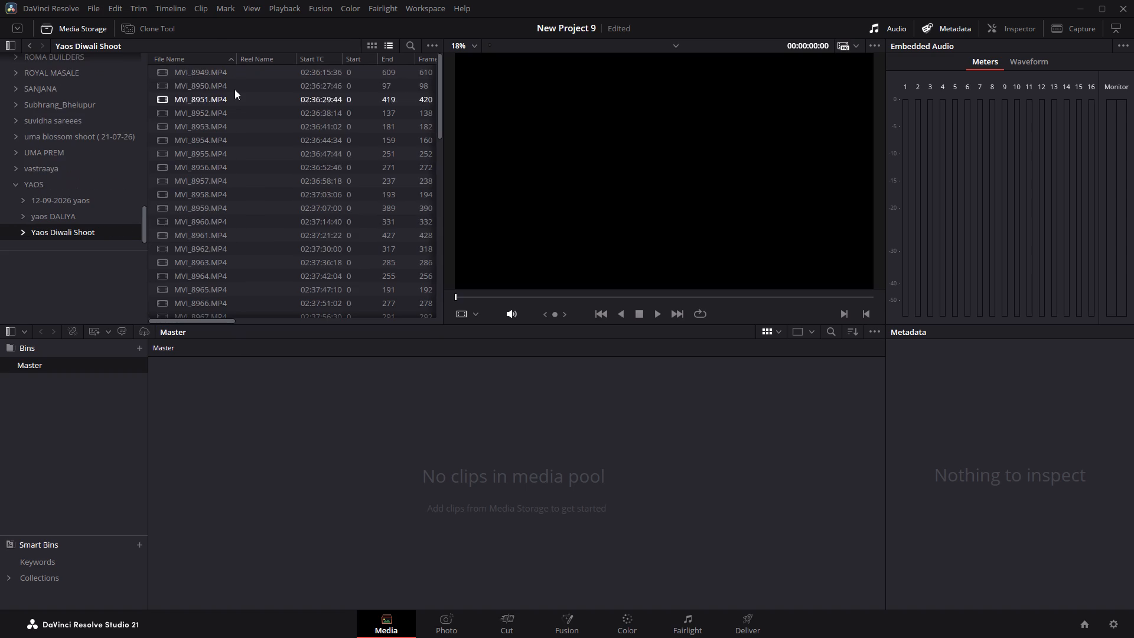
Add all the clips in the Yaos Diwali Shoot folder to the media pool's Master bin.
left_click(228, 70)
key("ctrl+a")
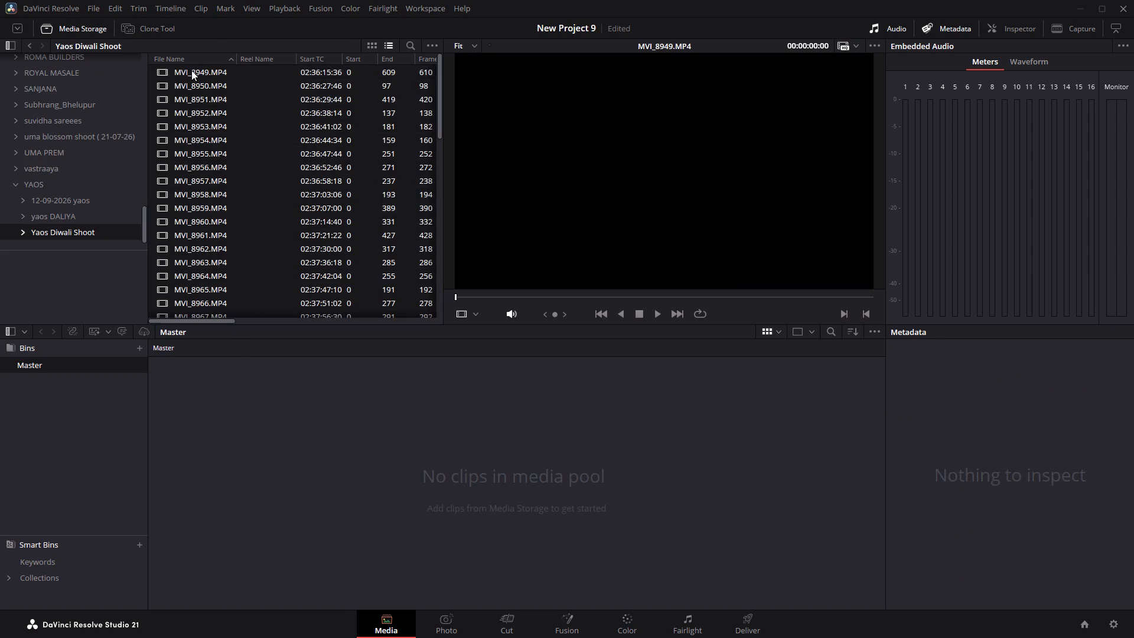
left_click_drag(191, 70, 360, 375)
left_click(682, 373)
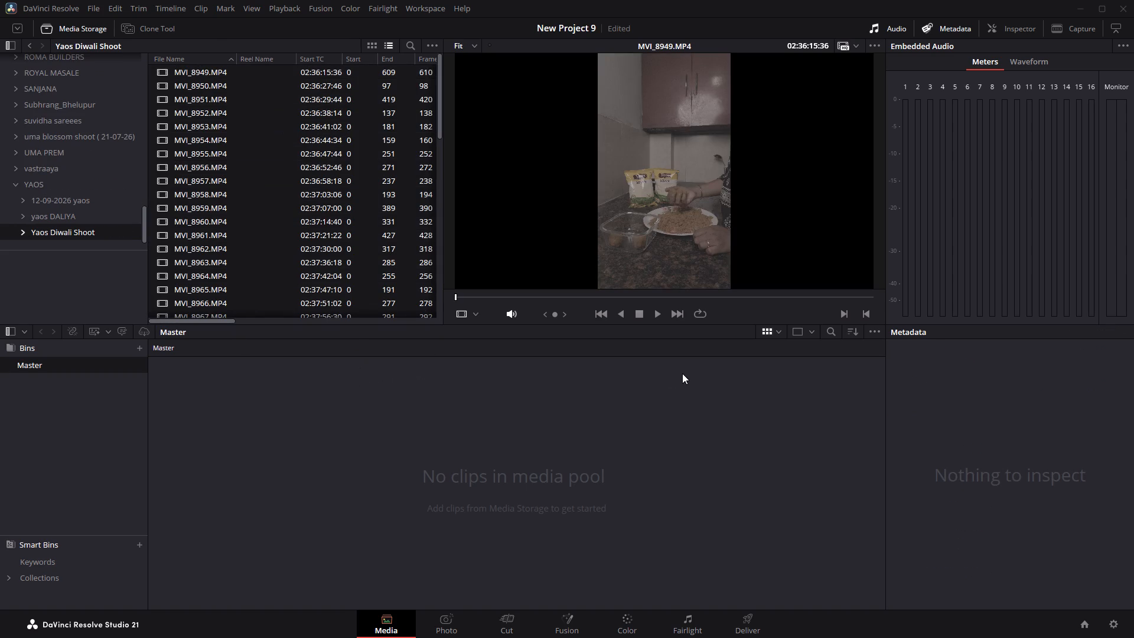
left_click(680, 370)
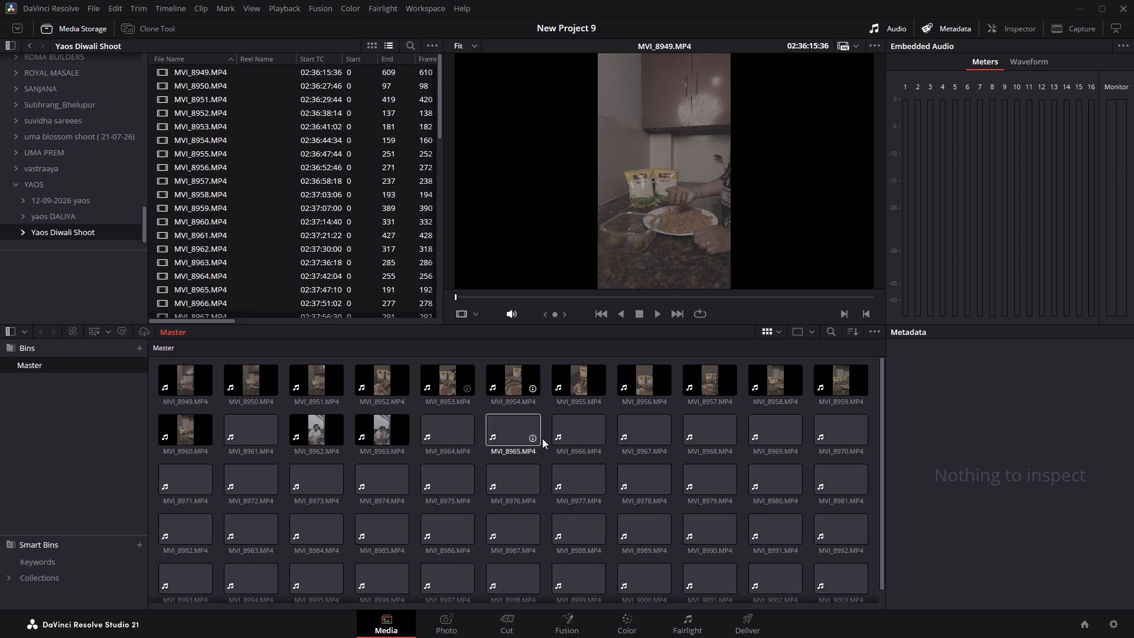
Switch to the Color page and show the node graph alongside the effects library.
left_click(623, 617)
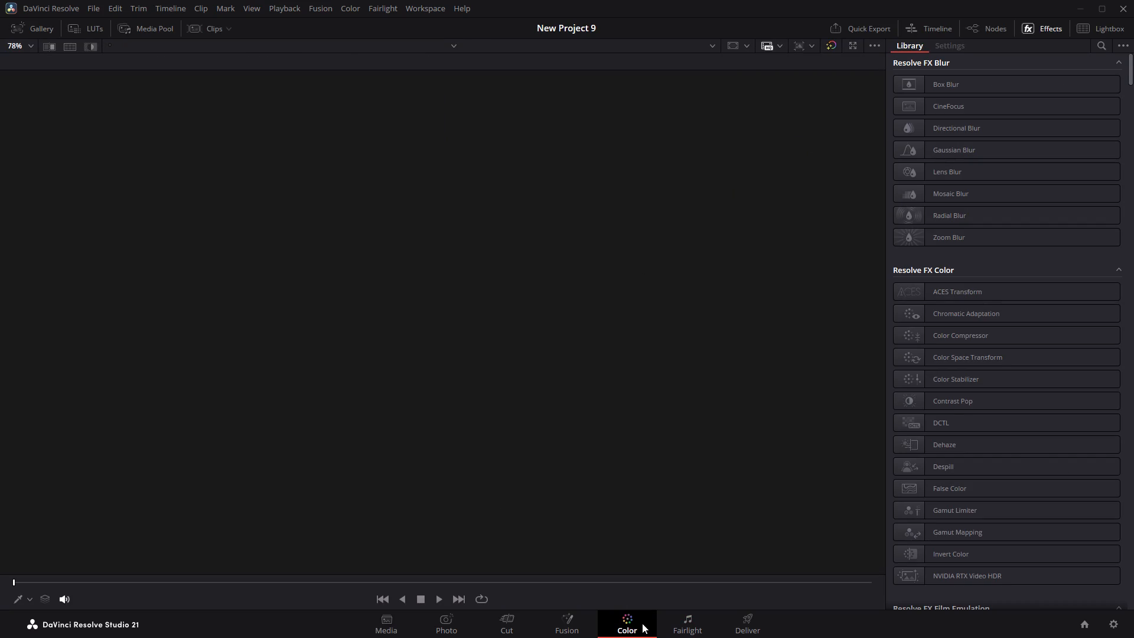
left_click(802, 44)
left_click(734, 47)
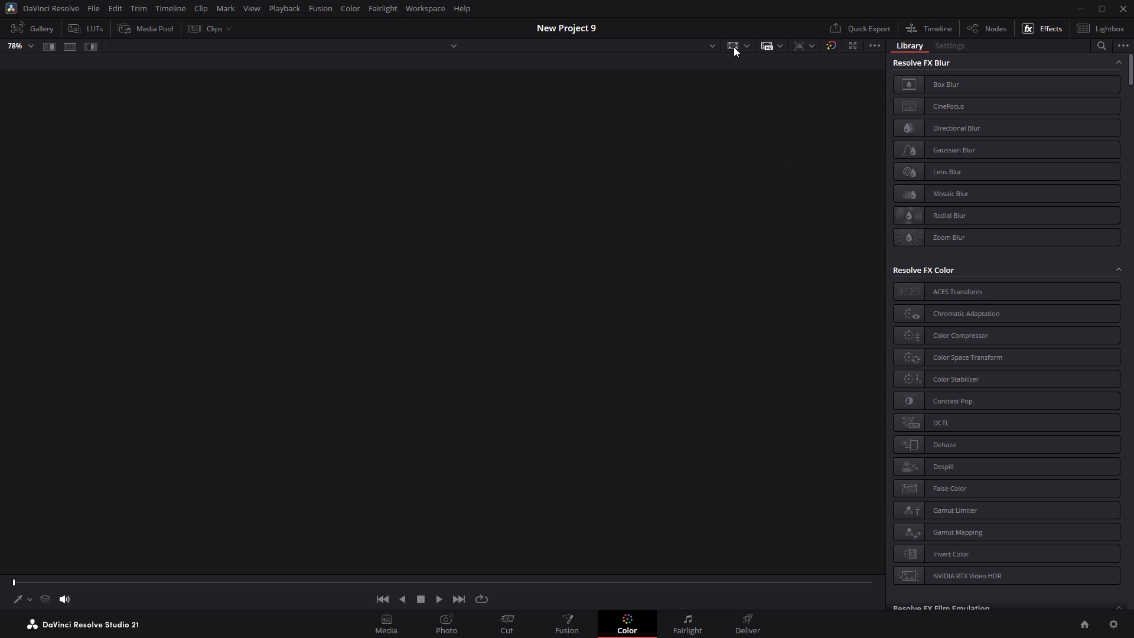
left_click(734, 47)
left_click(983, 32)
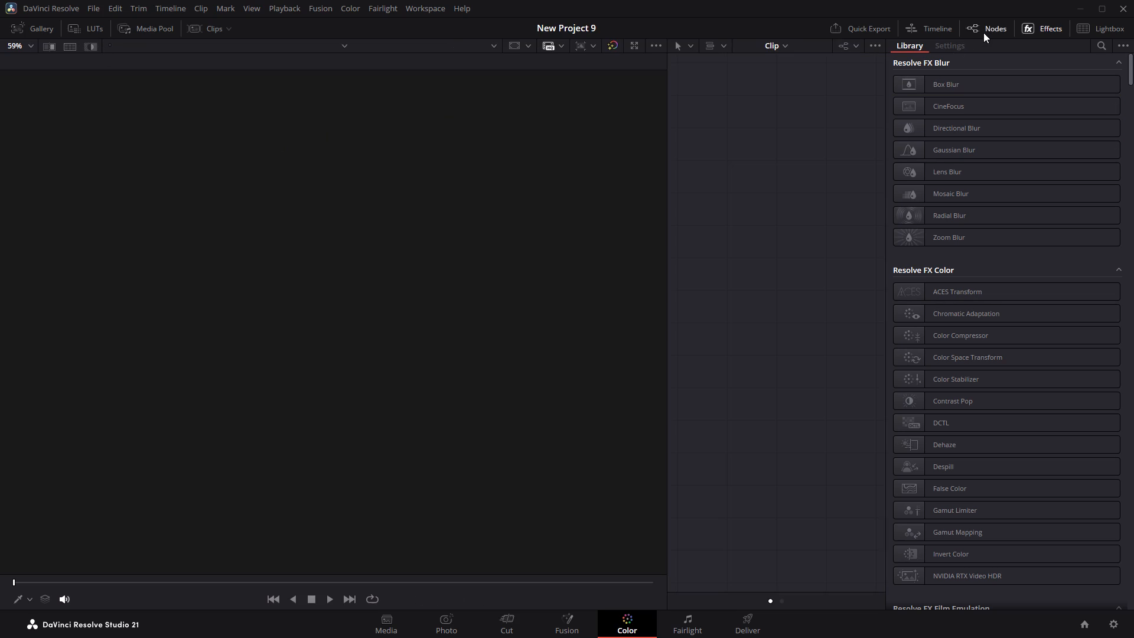
left_click(1041, 25)
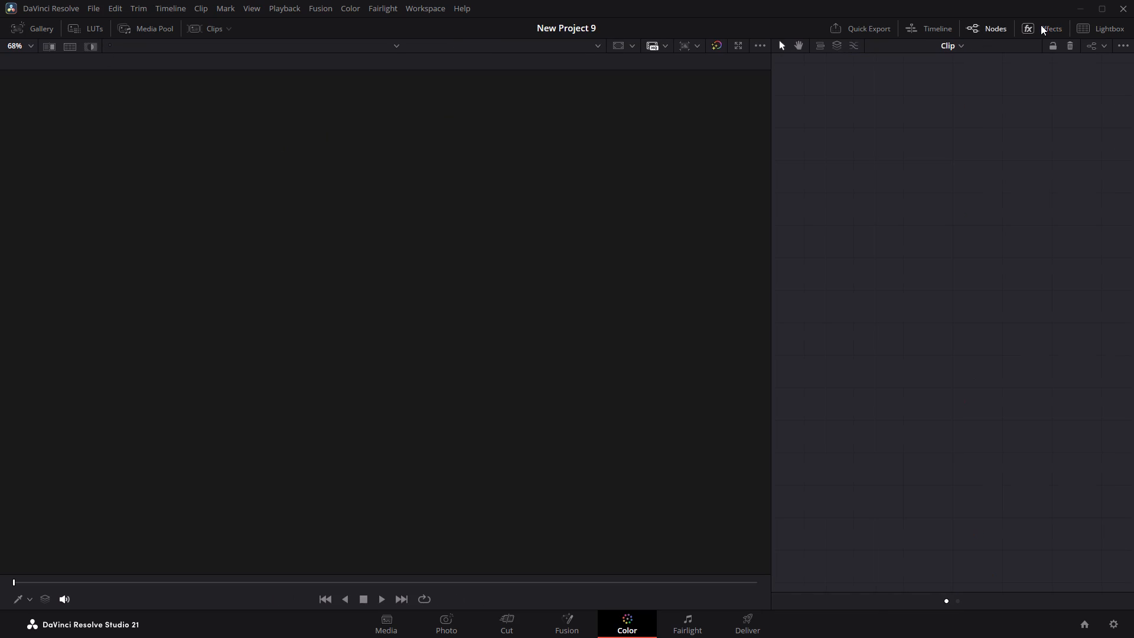
left_click(1041, 25)
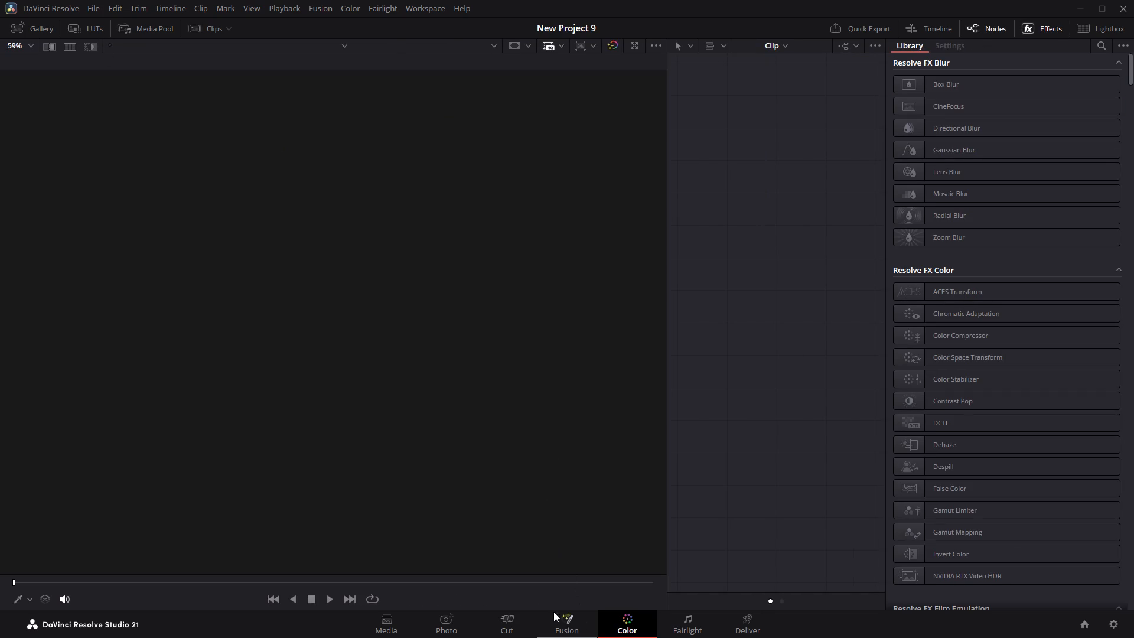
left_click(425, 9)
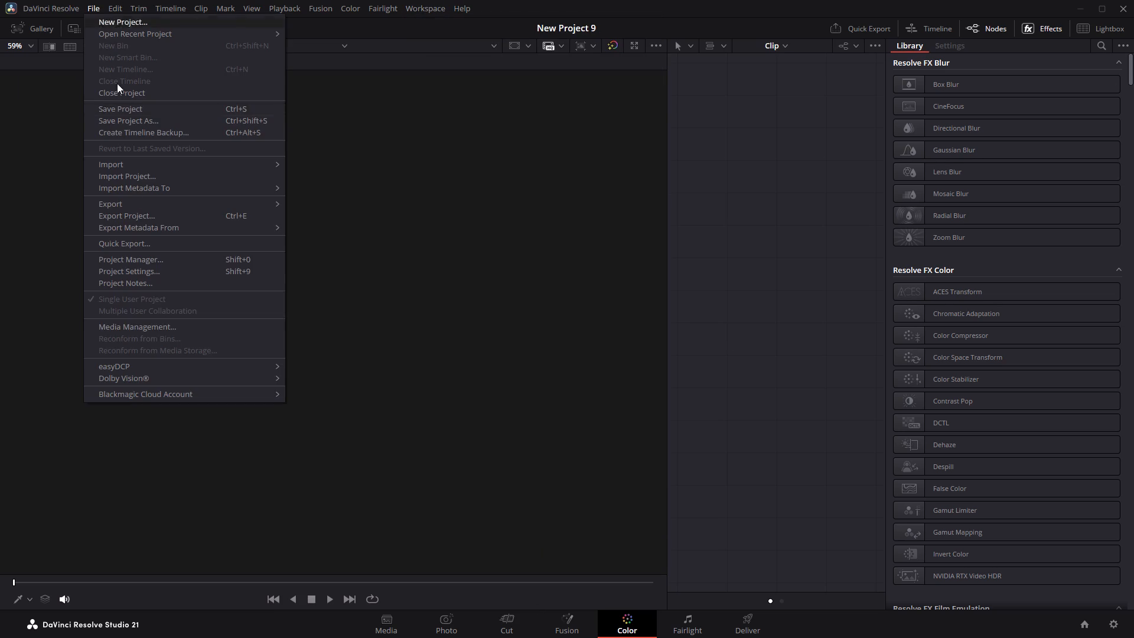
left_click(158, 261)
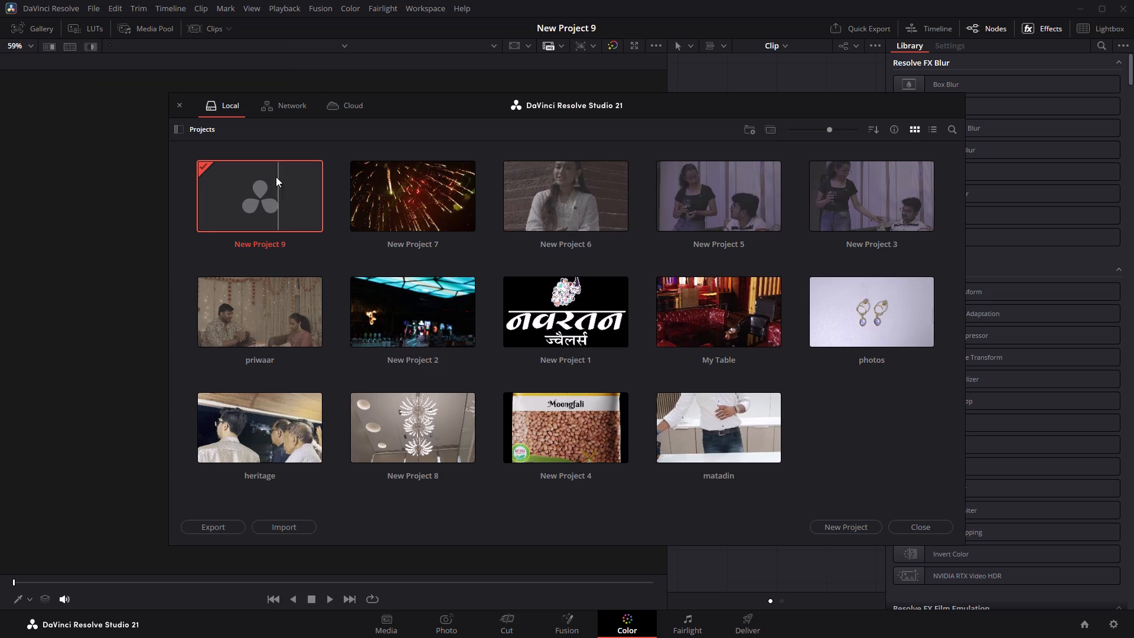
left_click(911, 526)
Enable vertical resolution for the 2160 x 3840 Ultra HD timeline format and save the project settings.
left_click(94, 6)
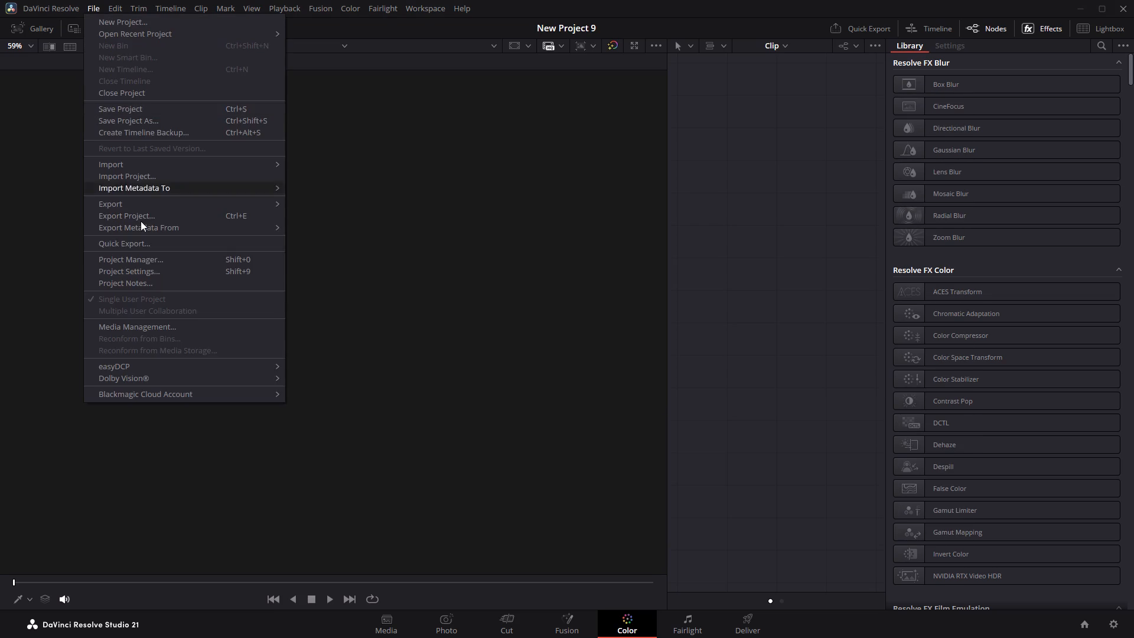
left_click(154, 274)
left_click(537, 164)
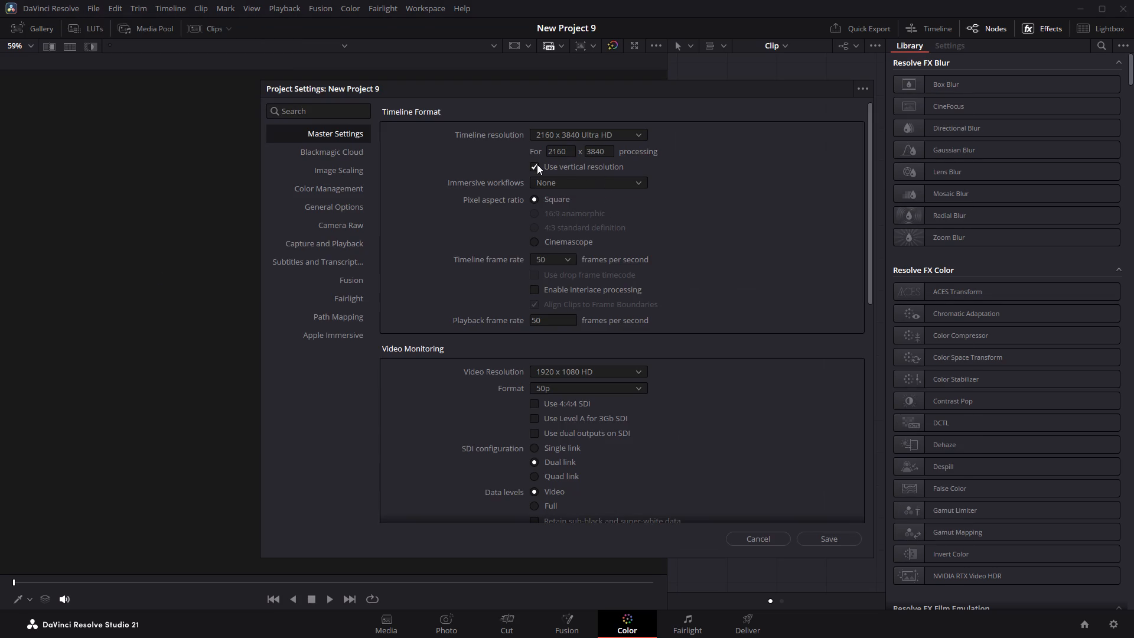
left_click(832, 541)
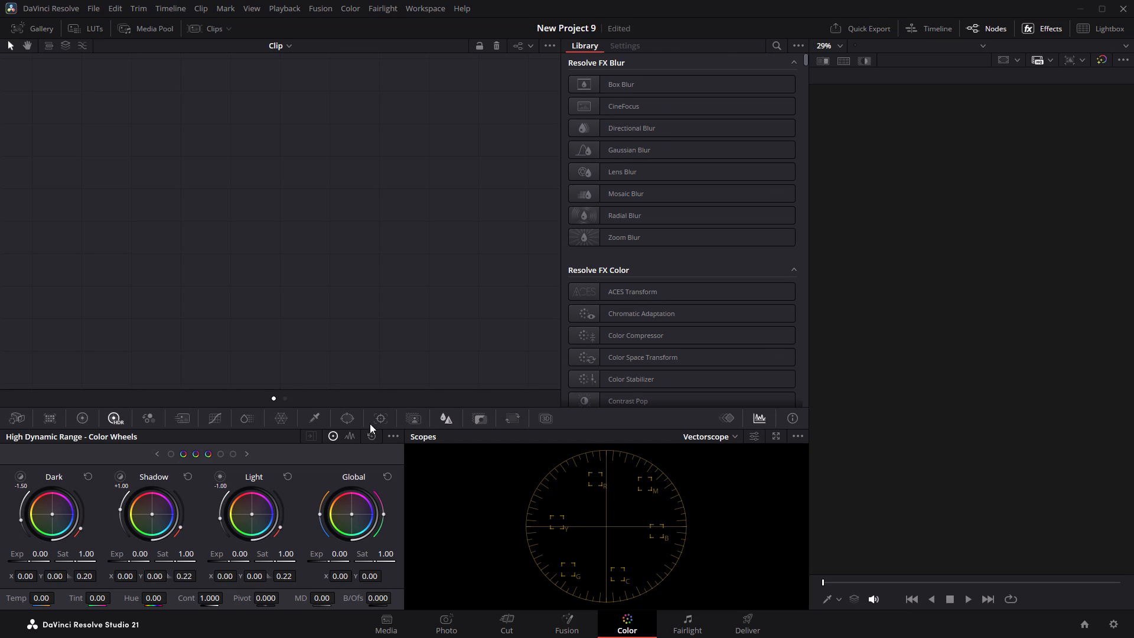
On the Cut page, place all the media pool clips from MVI_8949 through MVI_9003 onto a new timeline.
left_click(493, 618)
left_click(80, 80)
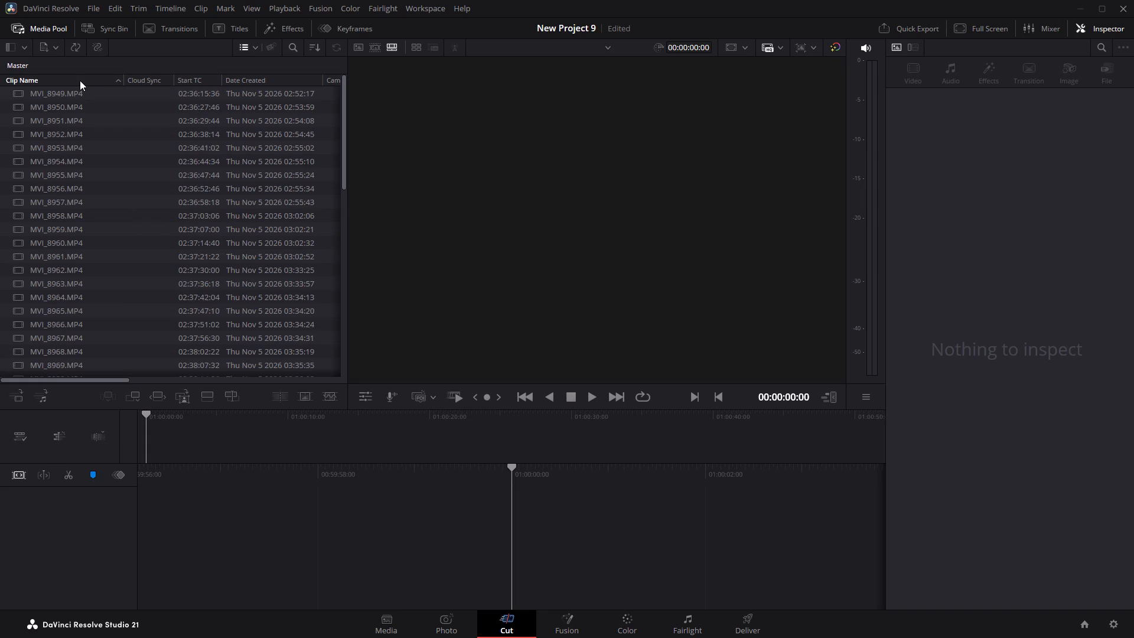
left_click(90, 78)
left_click(86, 84)
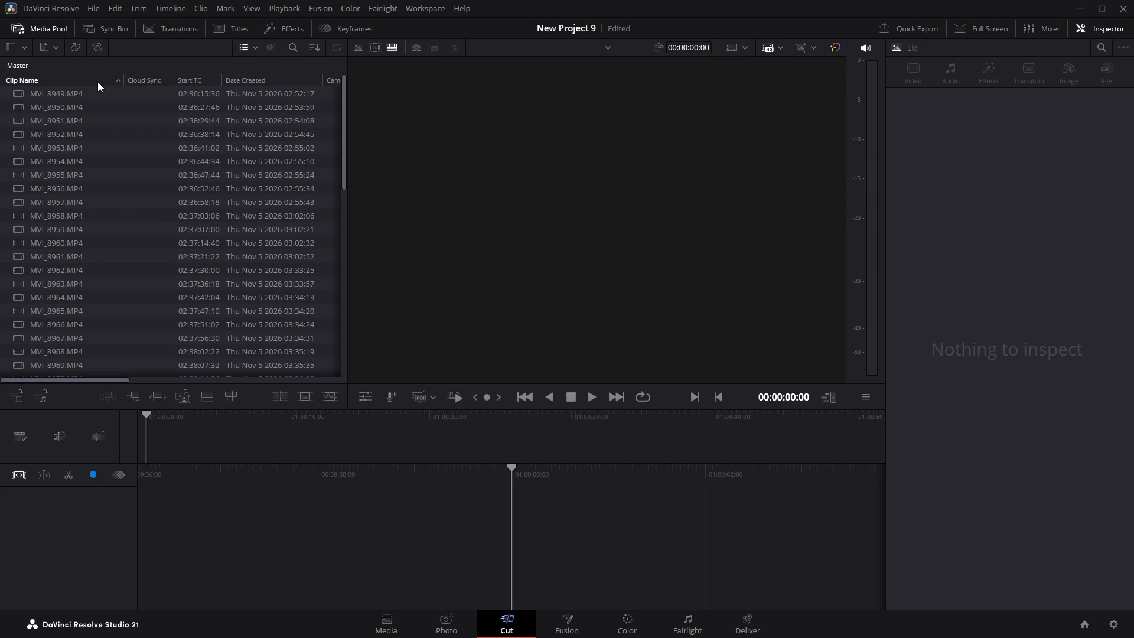
left_click(94, 93)
key("shift+Down")
key("shift+Down")
key("shift+Down")
key("shift+Down")
key("shift+Down")
key("shift+Down")
key("shift+Down")
key("shift+Down")
key("shift+Down")
key("shift+Down")
key("shift+Down")
key("shift+Down")
key("shift+Down")
key("shift+Down")
key("shift+Down")
key("shift+Down")
key("shift+Down")
key("shift+Down")
key("shift+Down")
key("shift+Down")
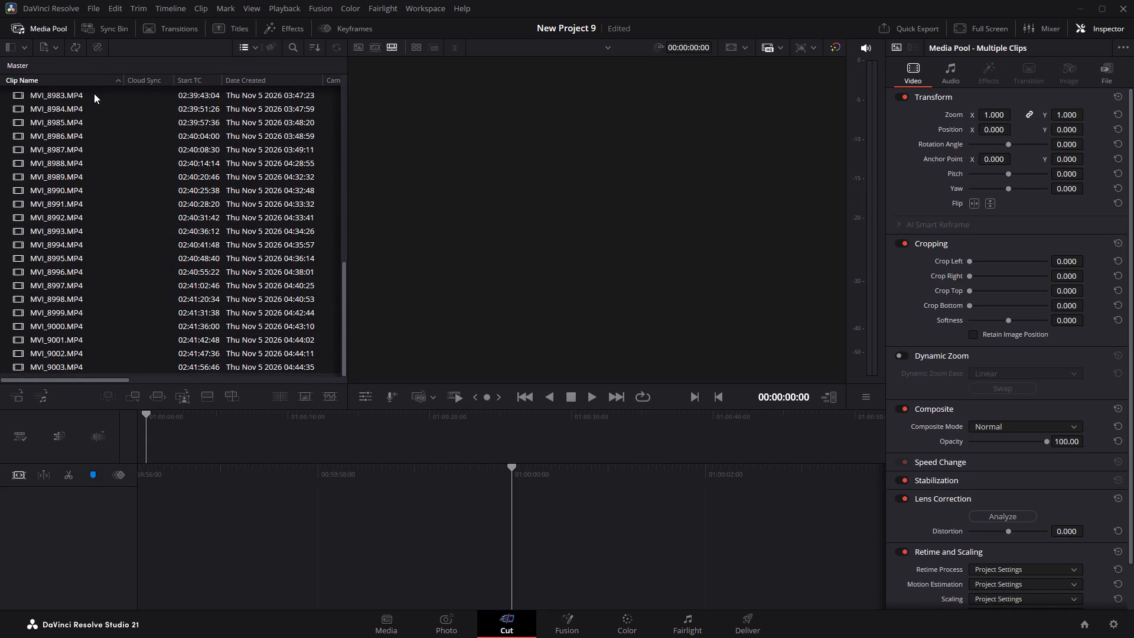
scroll(122, 184, "up", 19)
left_click_drag(40, 91, 212, 359)
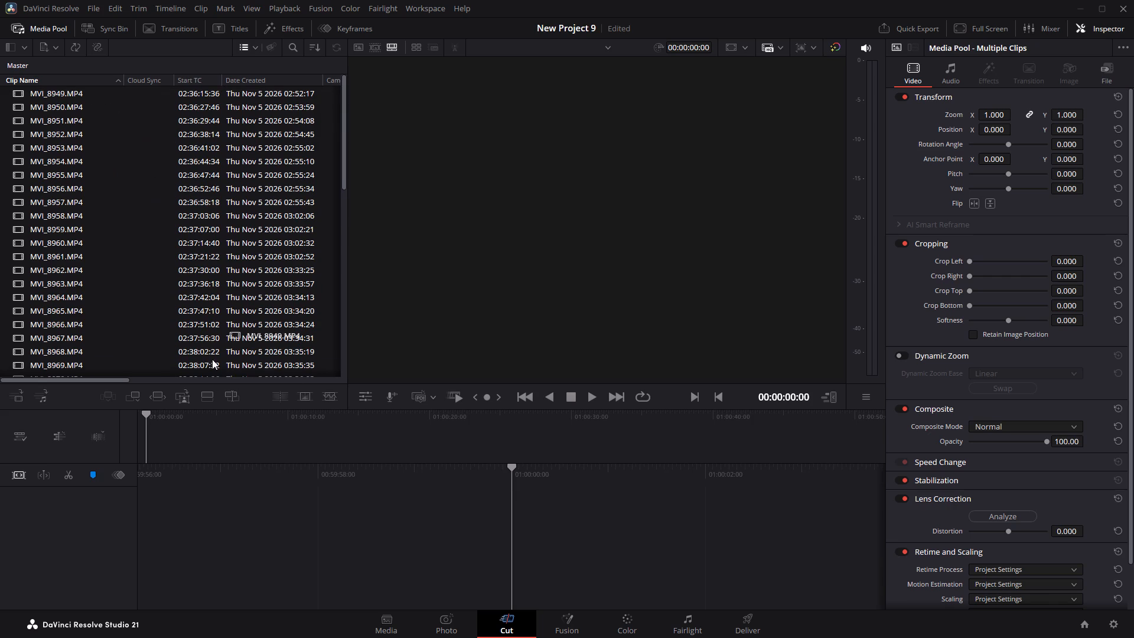
left_click_drag(212, 359, 174, 433)
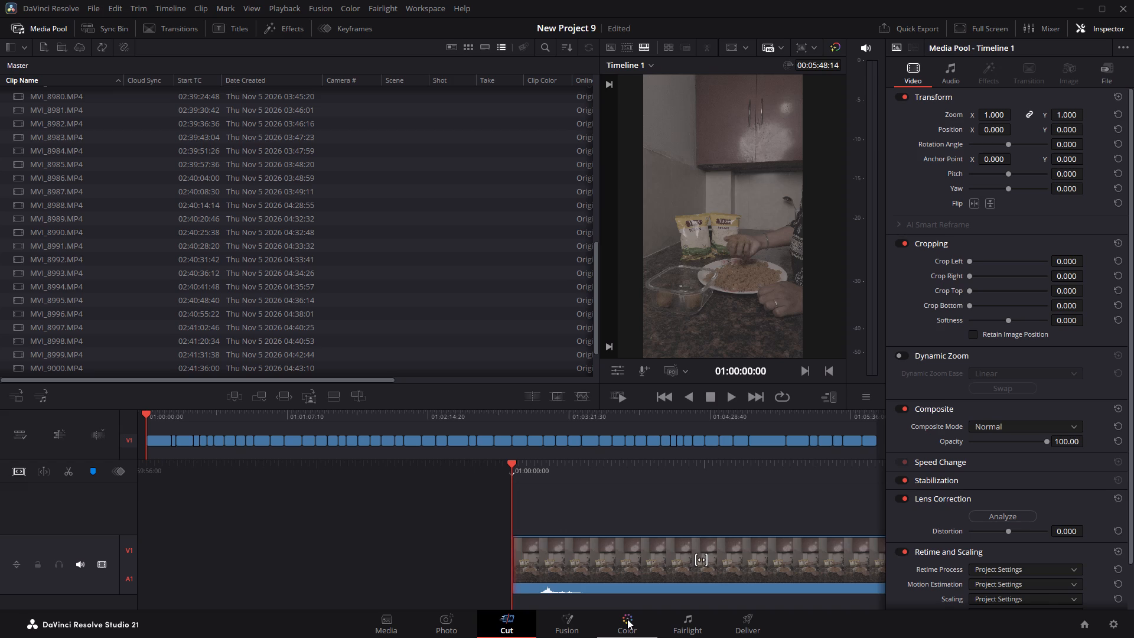
Return to the Color page, show the stills Gallery and narrow it to give the node graph more room.
left_click(627, 619)
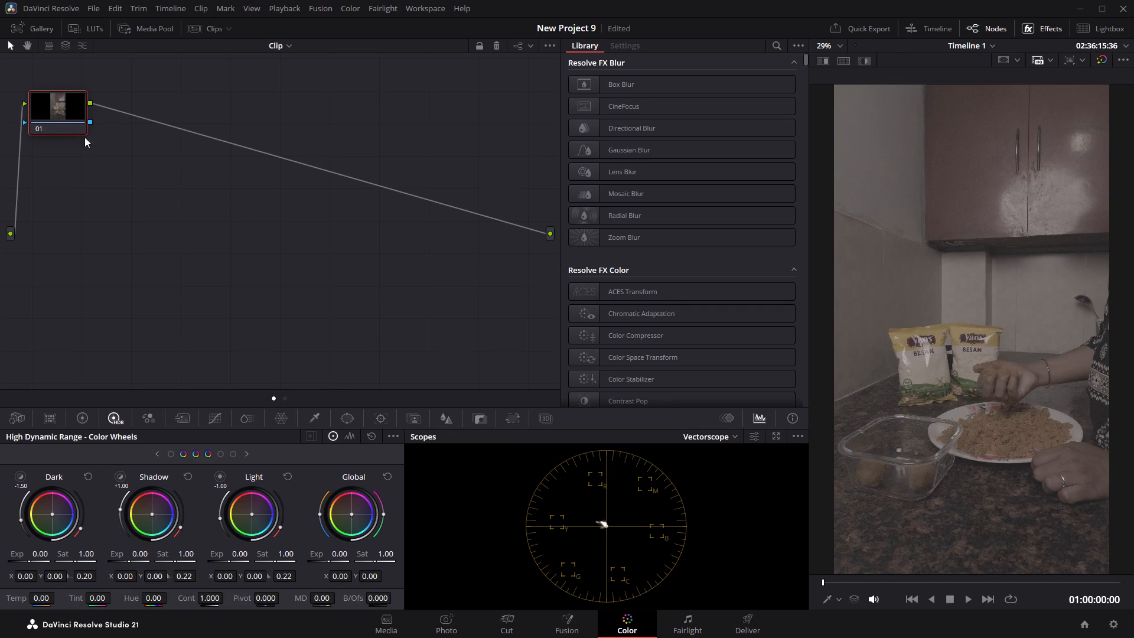
left_click(37, 23)
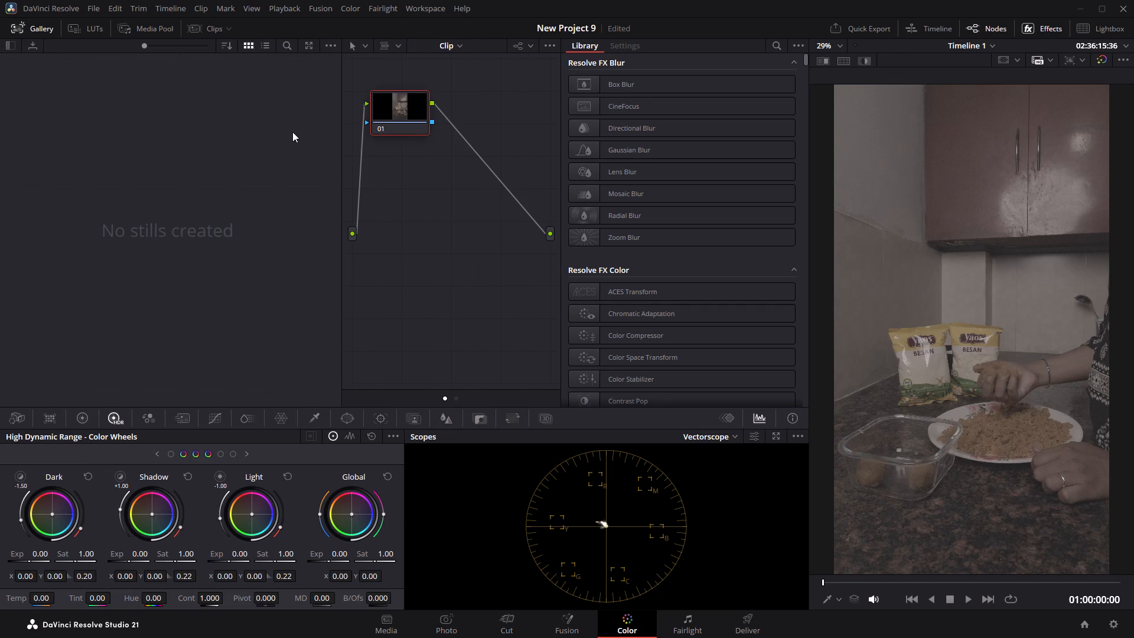
left_click_drag(342, 207, 135, 209)
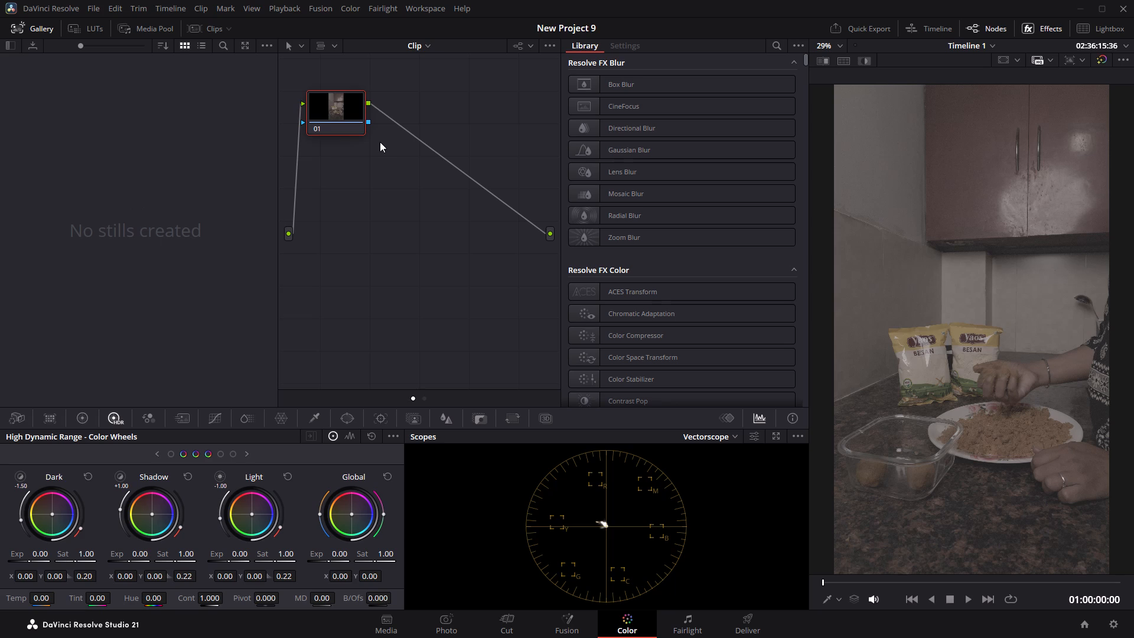
Add two serial nodes after node 01 for the first clip and save the project.
key("ctrl+s")
key("ctrl+s")
key("alt+s")
key("alt+s")
key("ctrl+s")
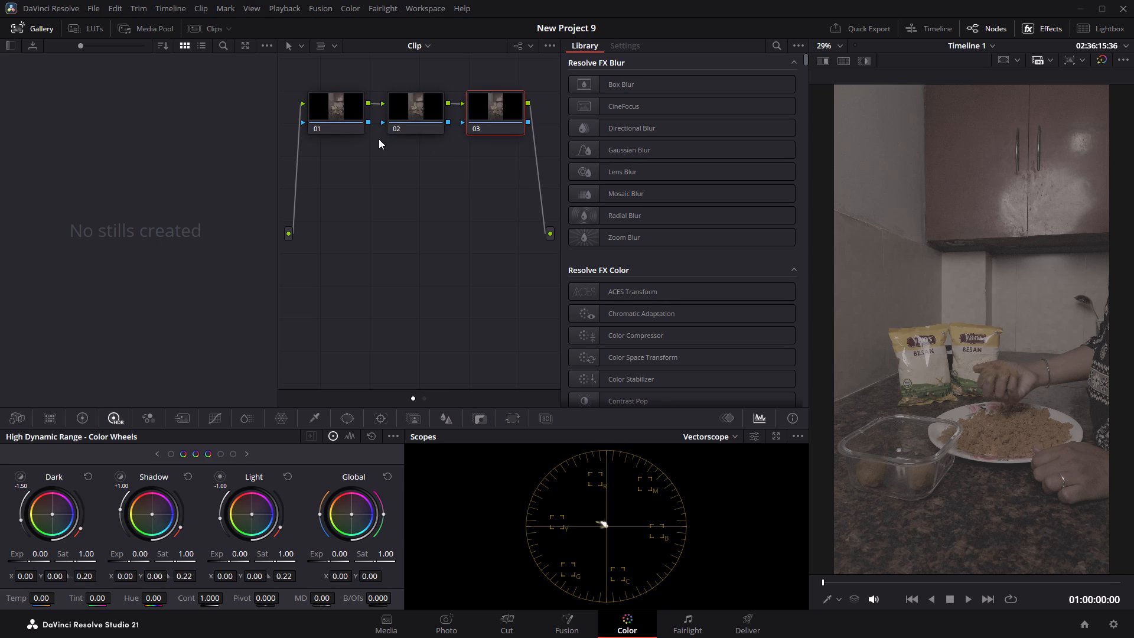
Add two more serial nodes after node 03 for the first clip, extending the chain to five nodes.
key("alt+d")
left_click(379, 139)
key("alt+d")
key("alt+s")
key("alt+s")
Apply the Color Space Transform effect to node 01.
left_click(322, 107)
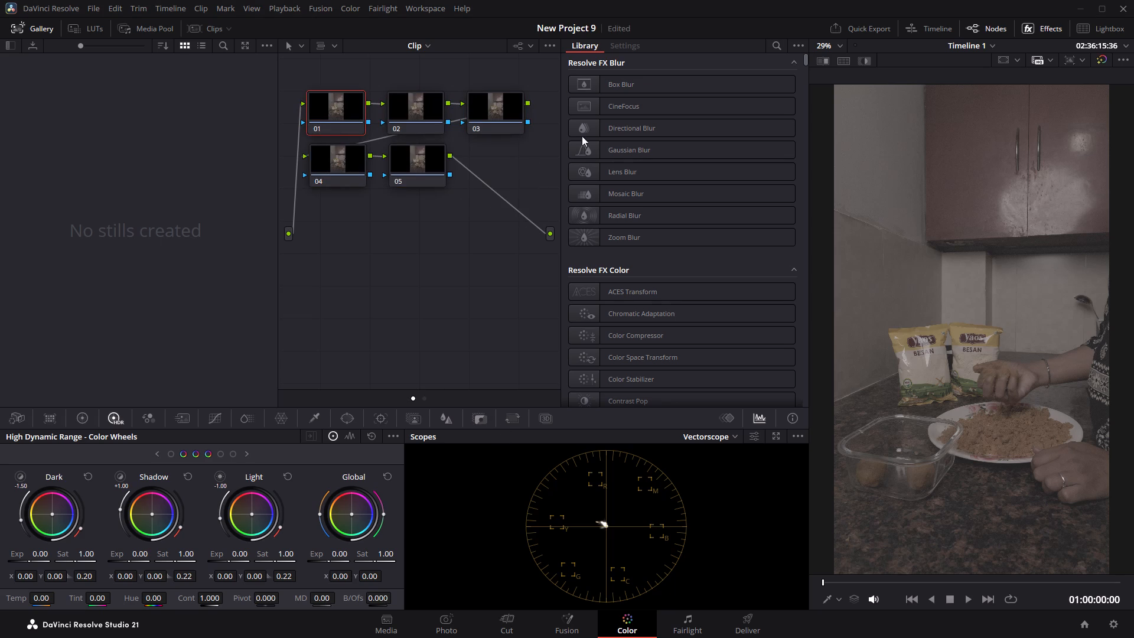
scroll(657, 237, "up", 2)
scroll(660, 284, "down", 2)
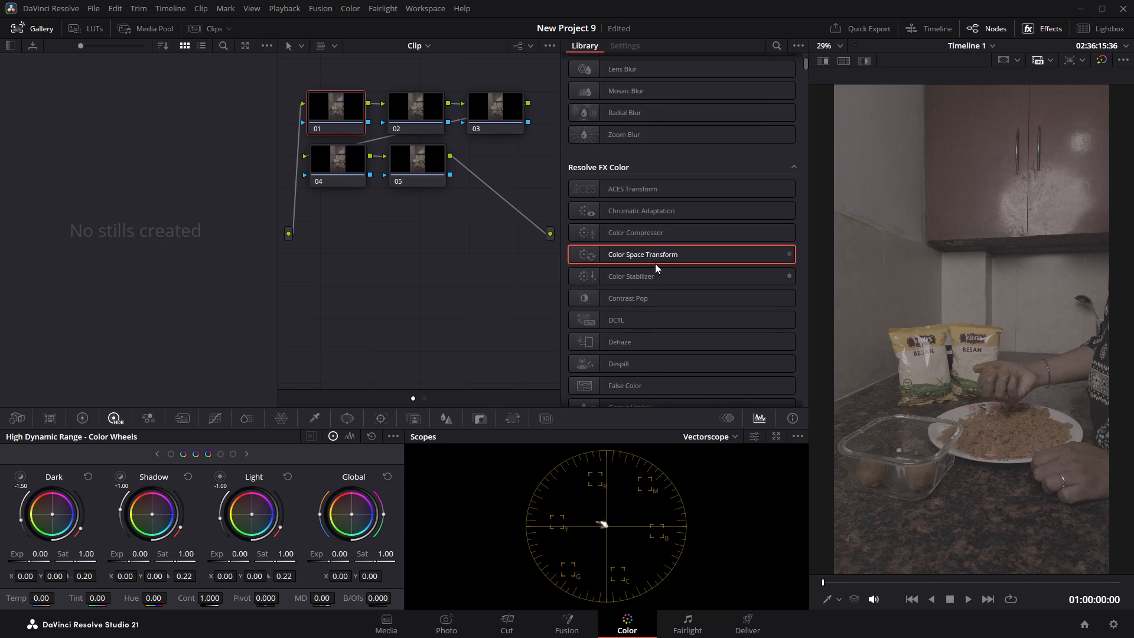
left_click_drag(656, 261, 346, 112)
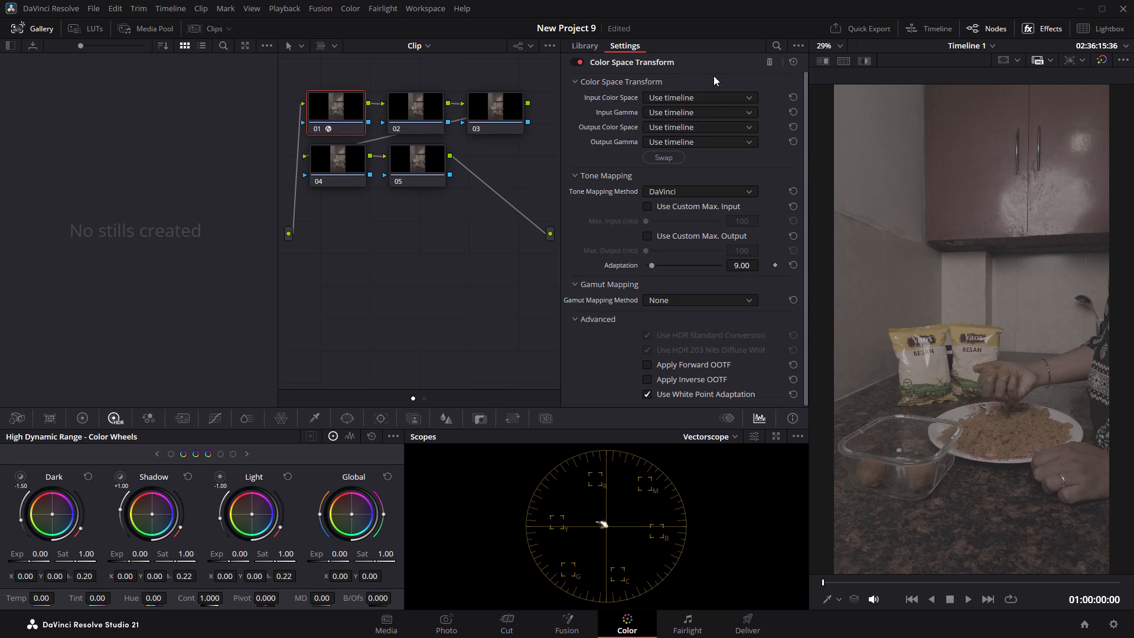
Set the transform's input color space to Canon Cinema Gamut and its input gamma to Canon Log 3.
left_click(711, 97)
scroll(704, 200, "down", 6)
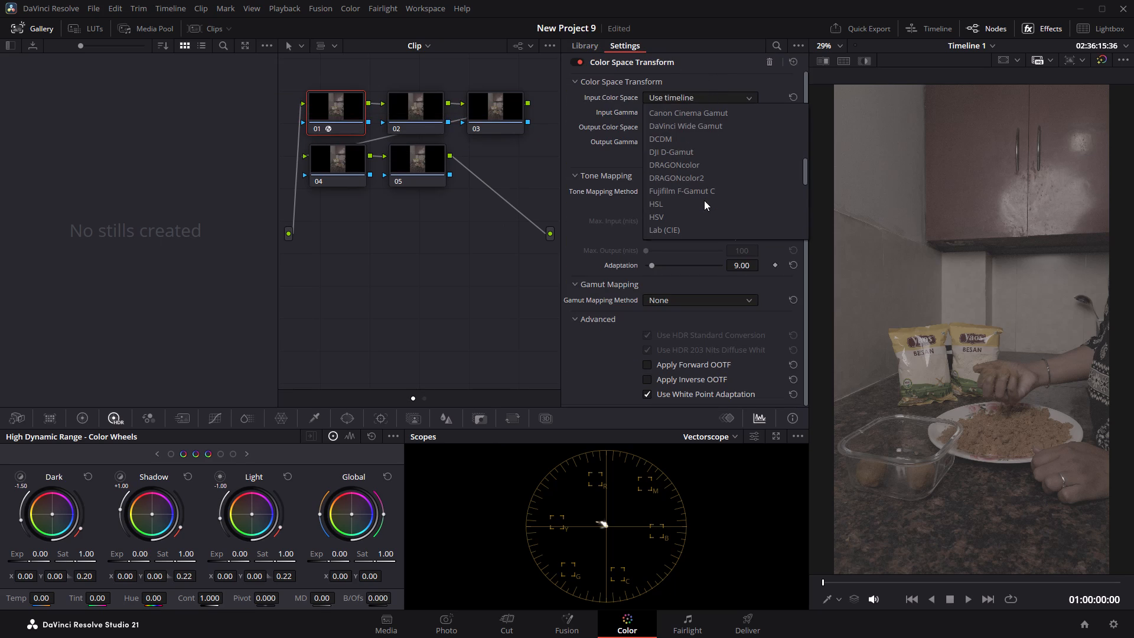
left_click(705, 116)
left_click(703, 115)
scroll(703, 190, "down", 5)
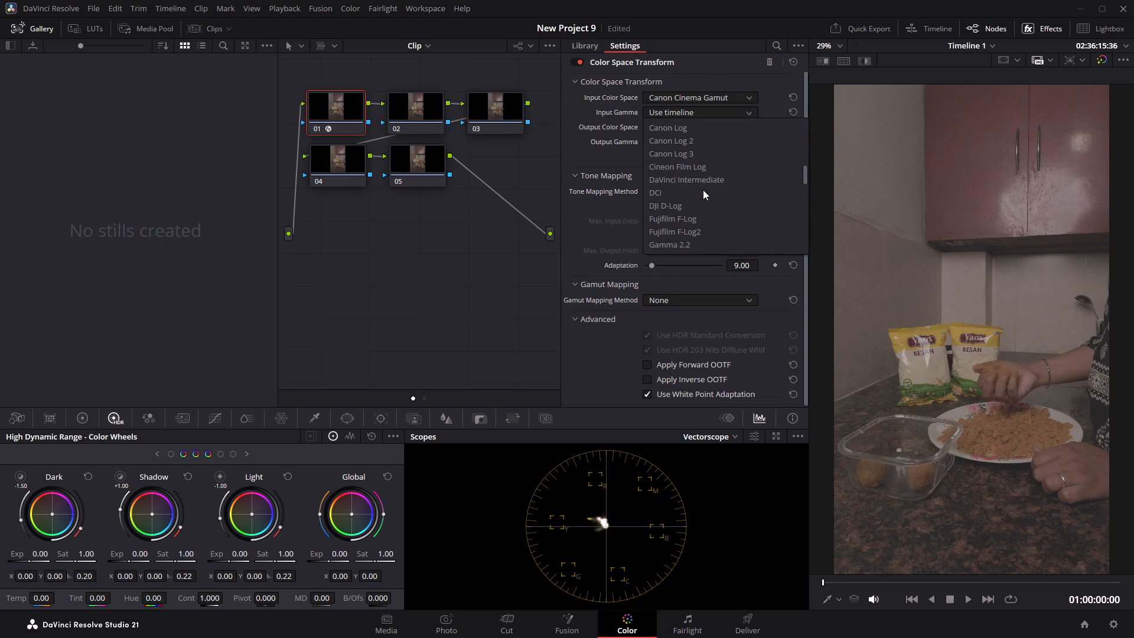
scroll(703, 190, "down", 5)
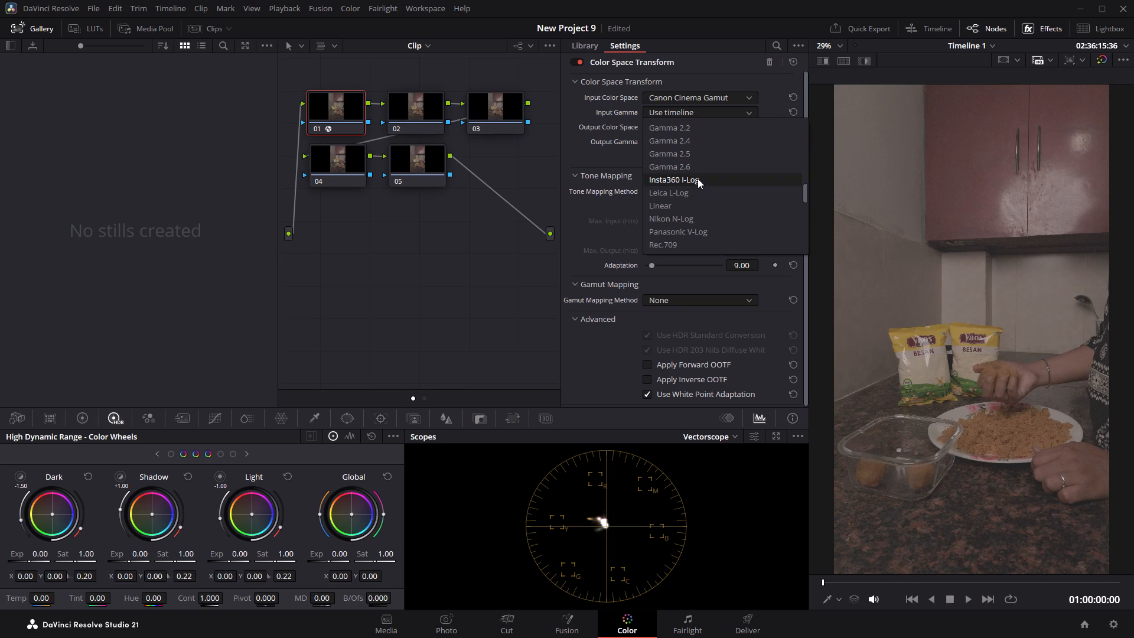
scroll(693, 198, "down", 2)
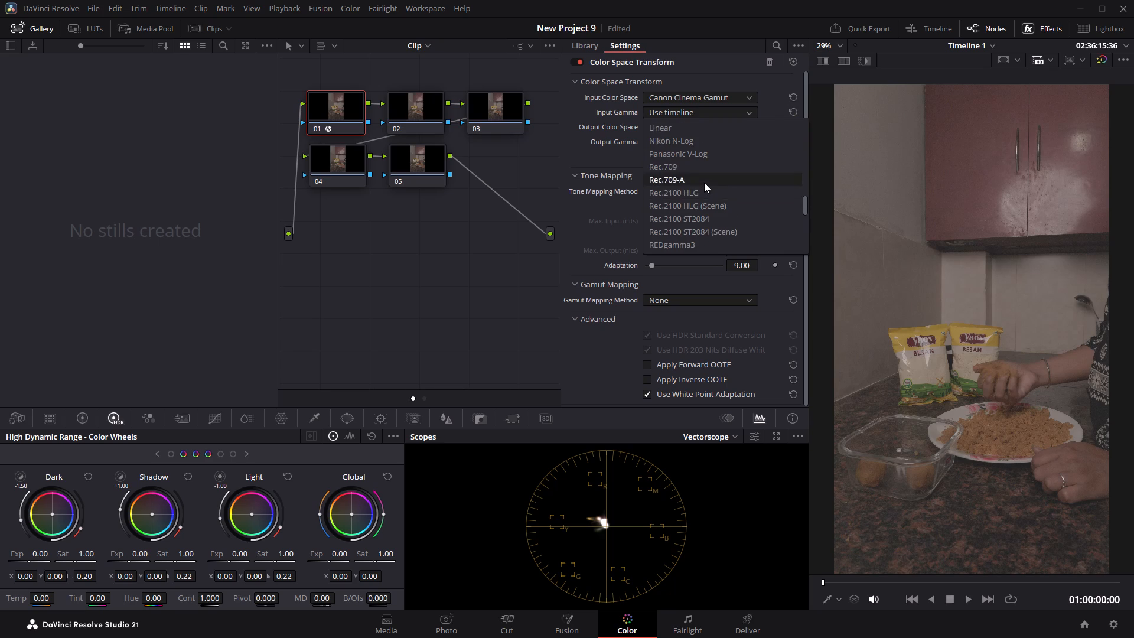
left_click(704, 181)
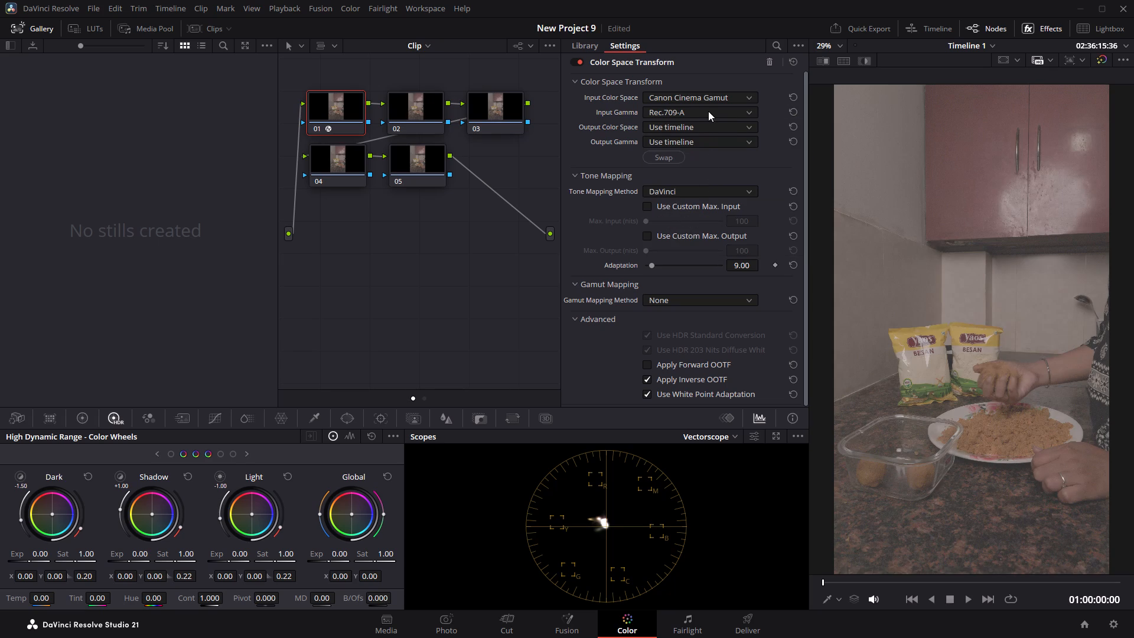
left_click(708, 111)
scroll(702, 174, "up", 1)
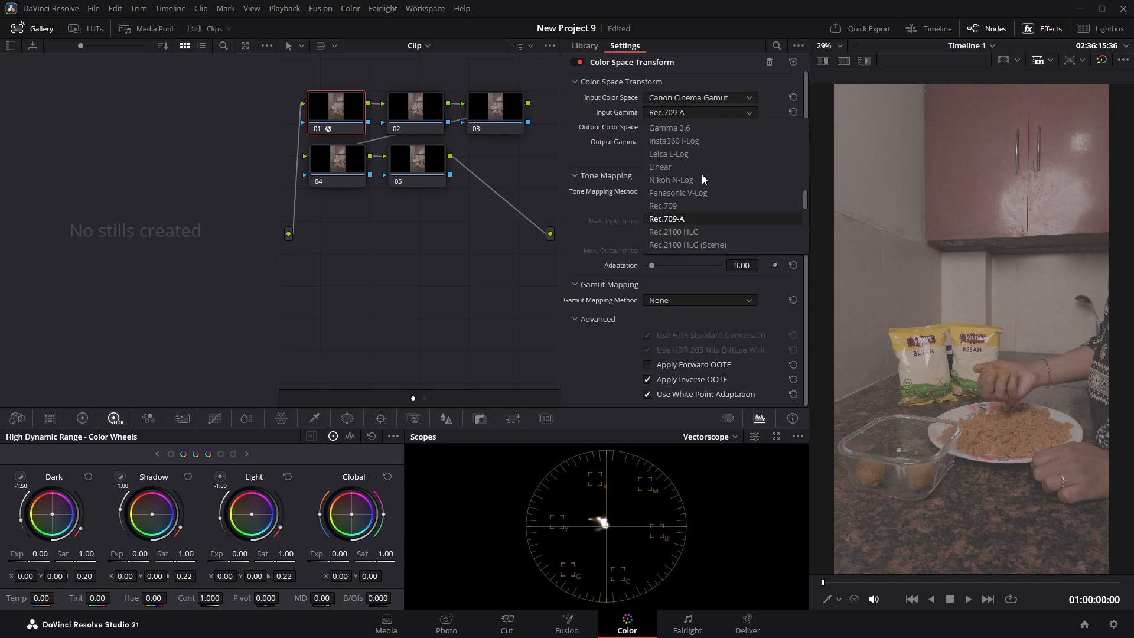
scroll(702, 174, "up", 4)
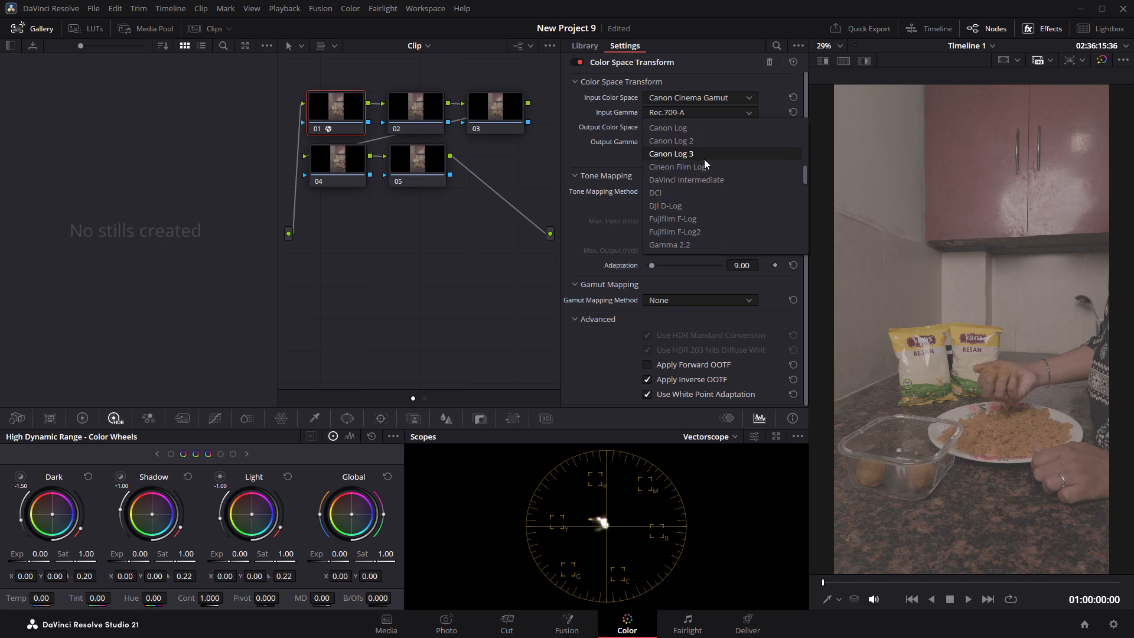
left_click(706, 156)
Set the transform's output color space to Rec.709 and its output gamma to Rec.709-A.
left_click(690, 128)
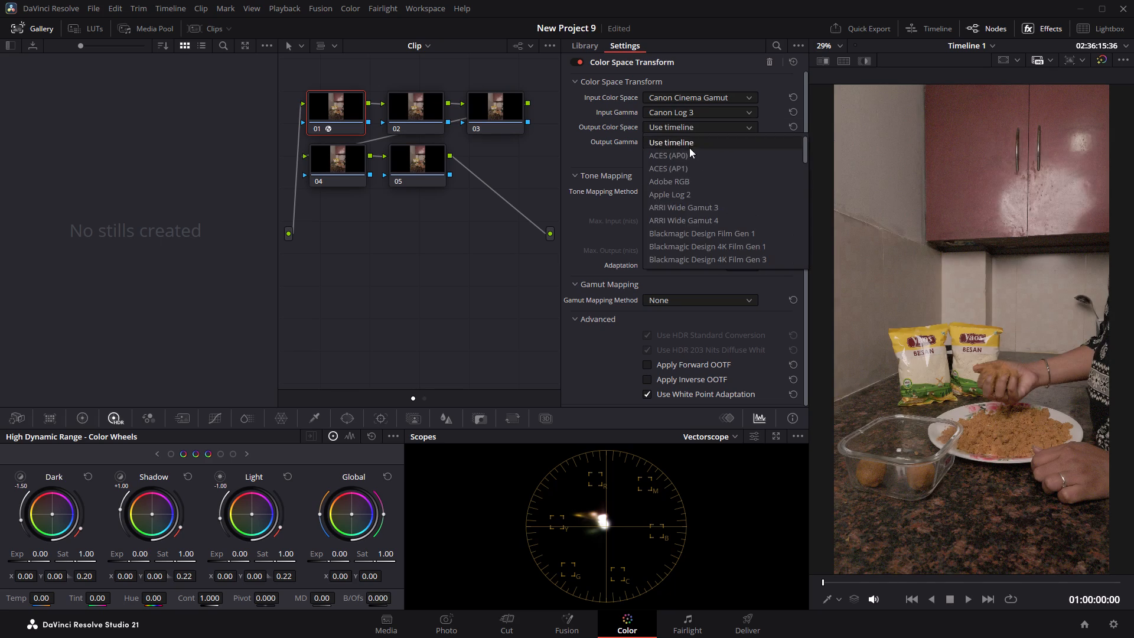
scroll(695, 220, "down", 17)
scroll(695, 221, "up", 2)
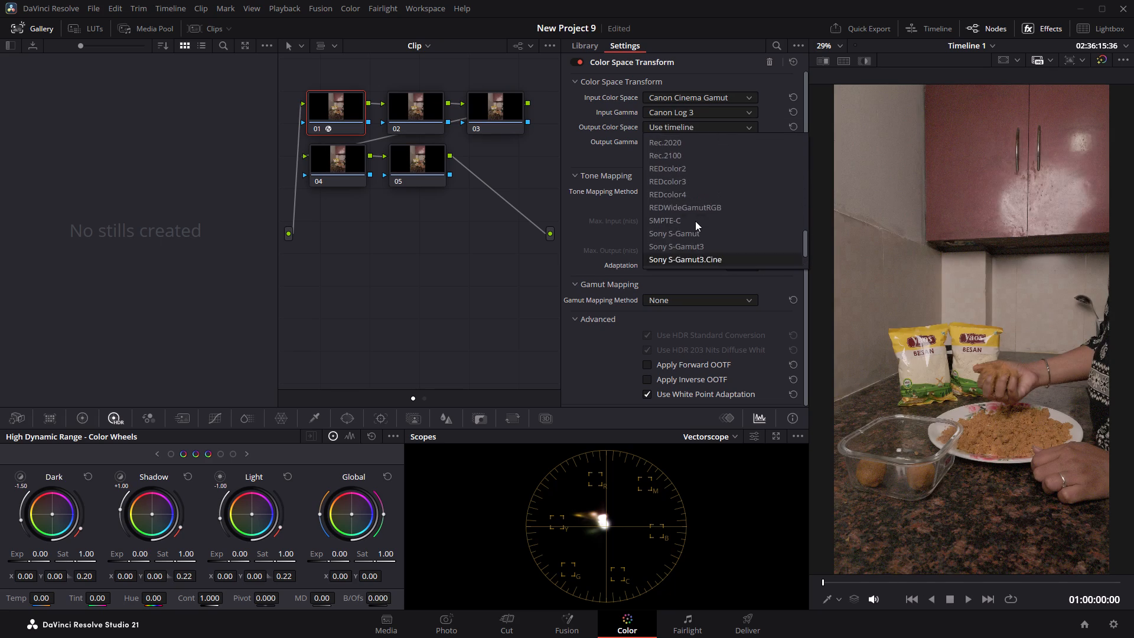
scroll(695, 221, "up", 6)
scroll(695, 221, "down", 4)
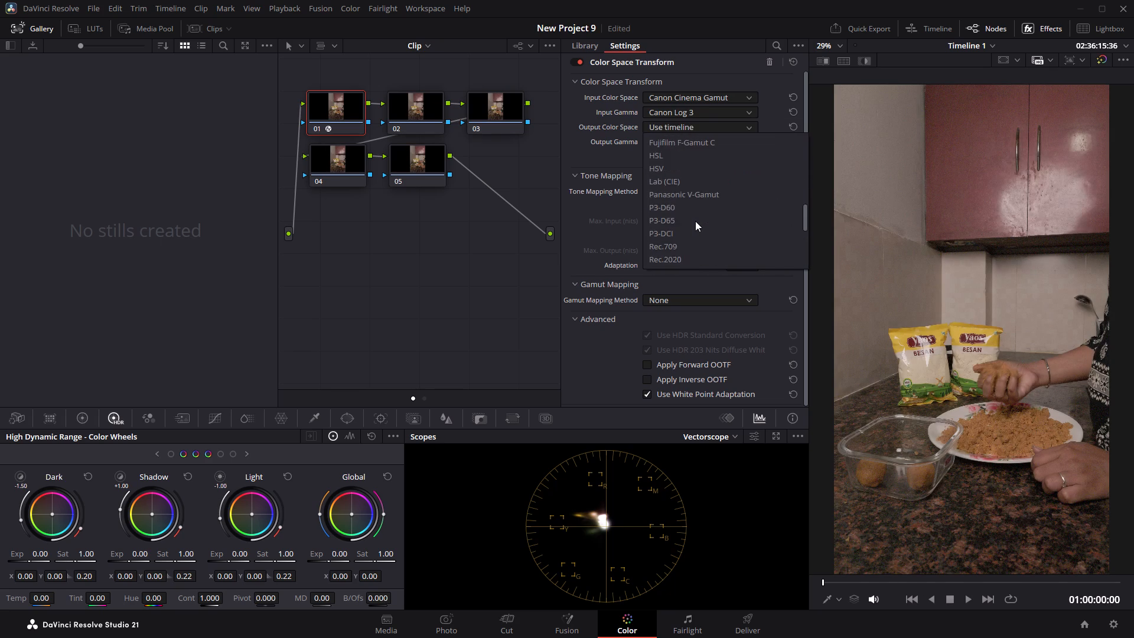
scroll(695, 221, "down", 2)
left_click(684, 170)
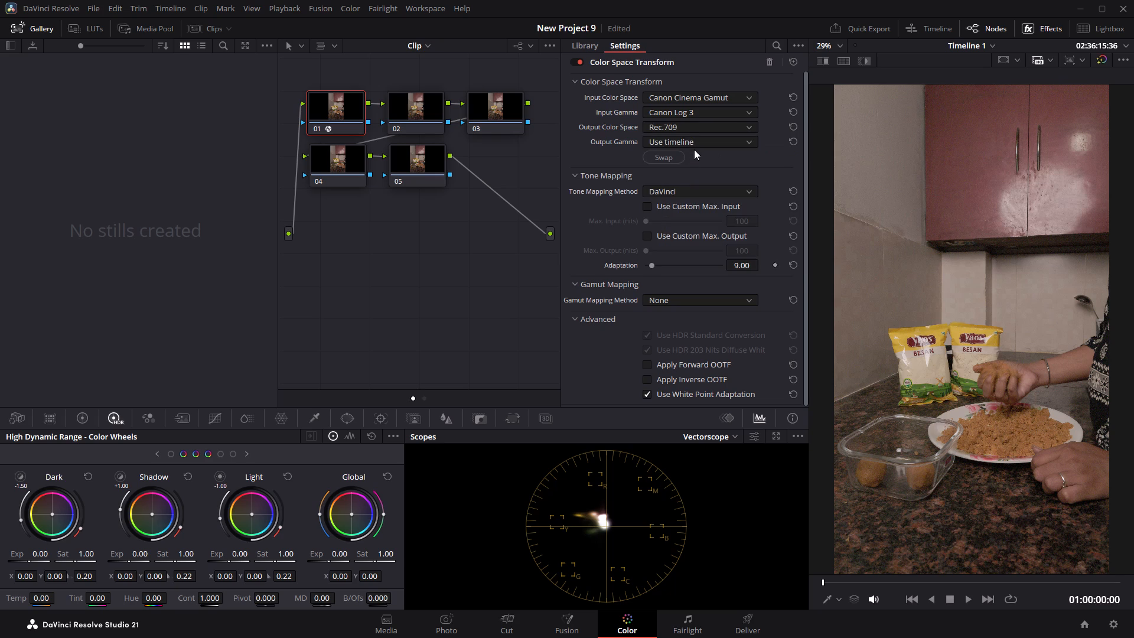
left_click(697, 141)
scroll(706, 236, "up", 4)
scroll(700, 222, "down", 12)
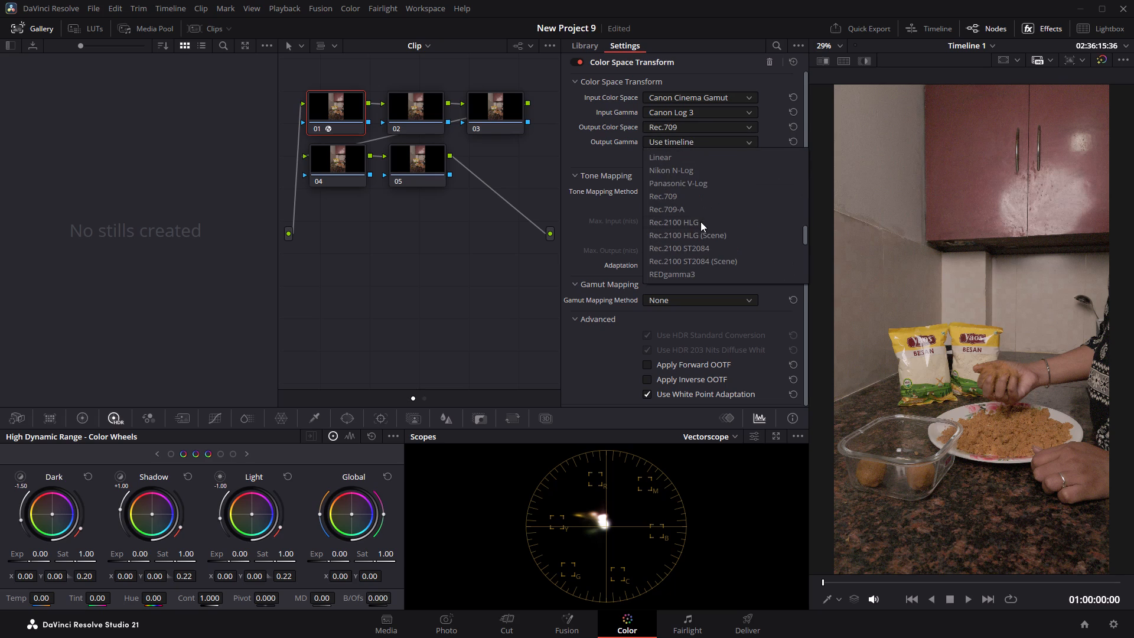
left_click(694, 207)
Play back the first clip to check the image with the color space transform applied.
key("space")
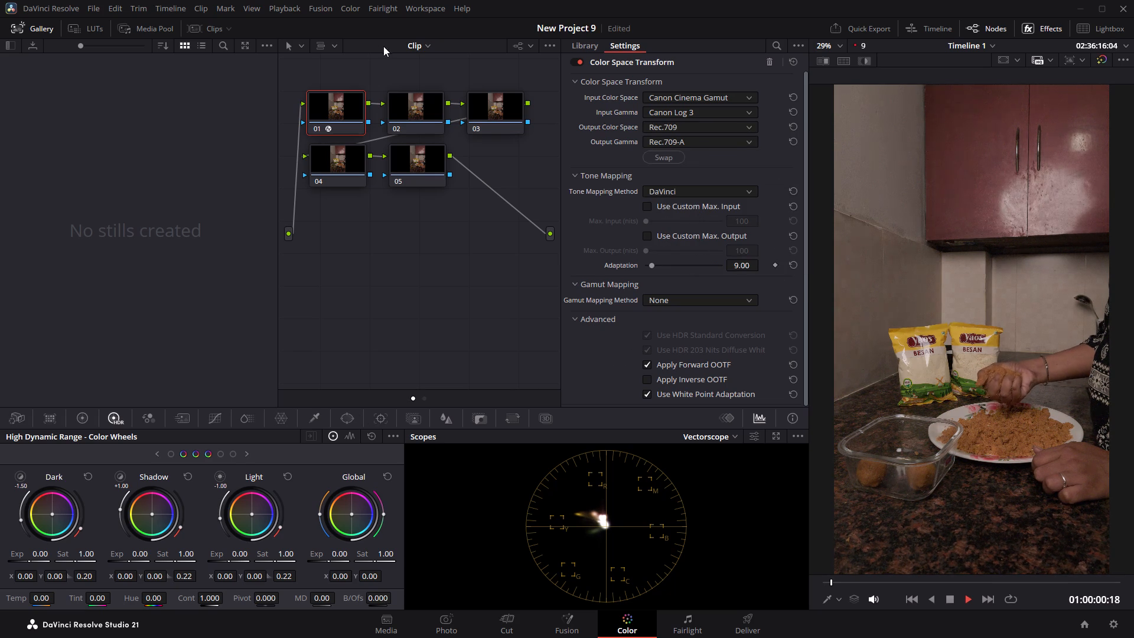
left_click(397, 120)
left_click(409, 111)
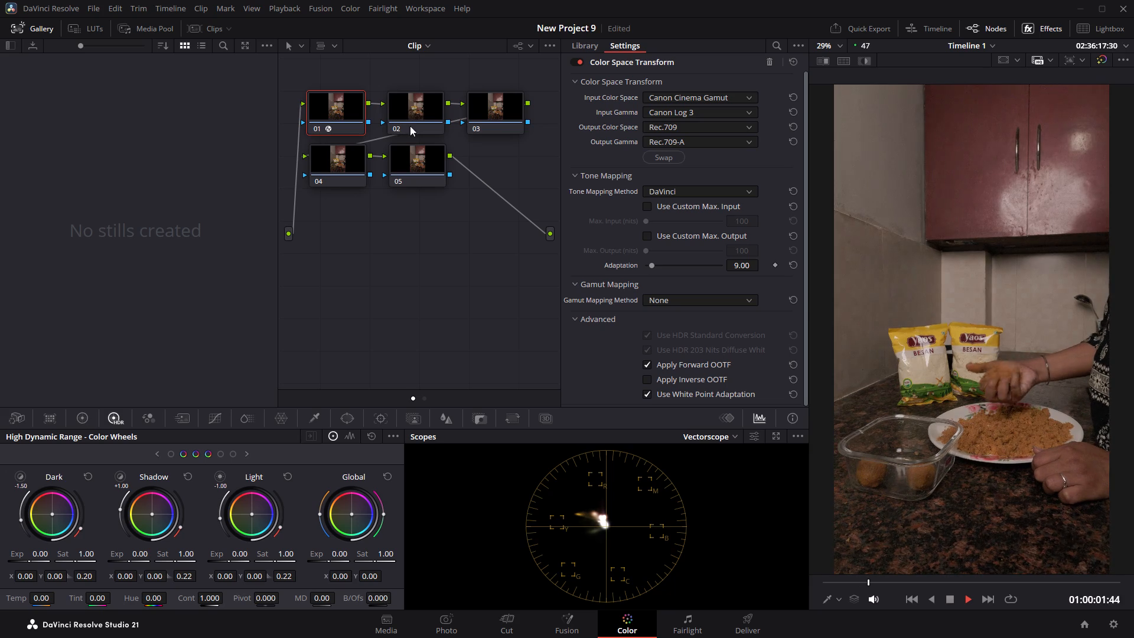
left_click(464, 264)
left_click(412, 113)
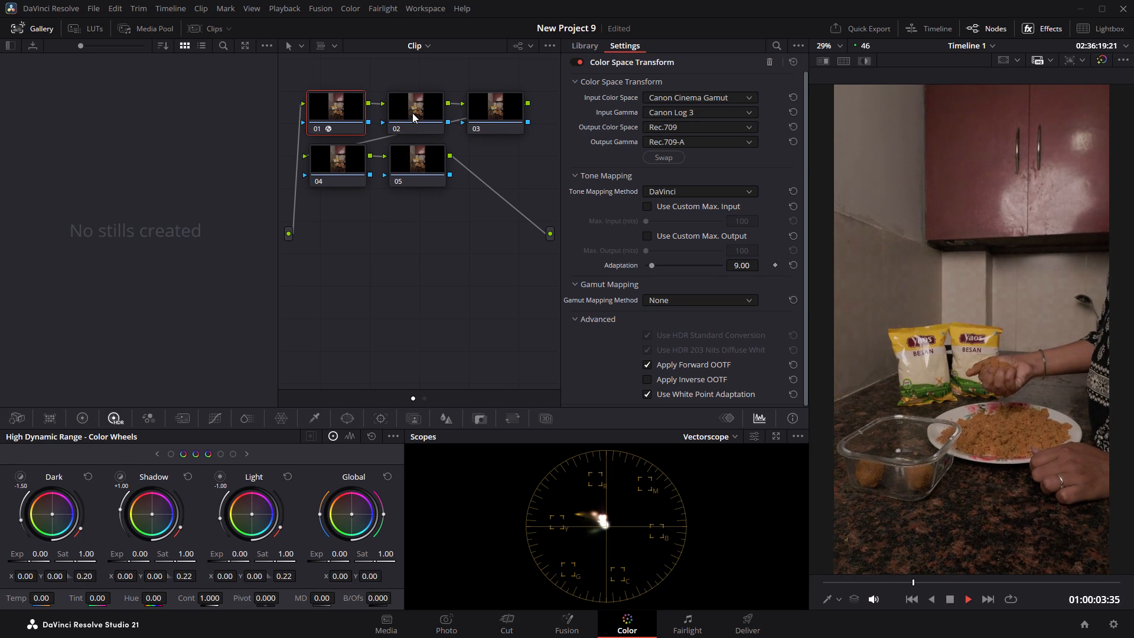
left_click_drag(342, 105, 339, 97)
left_click_drag(398, 160, 441, 193)
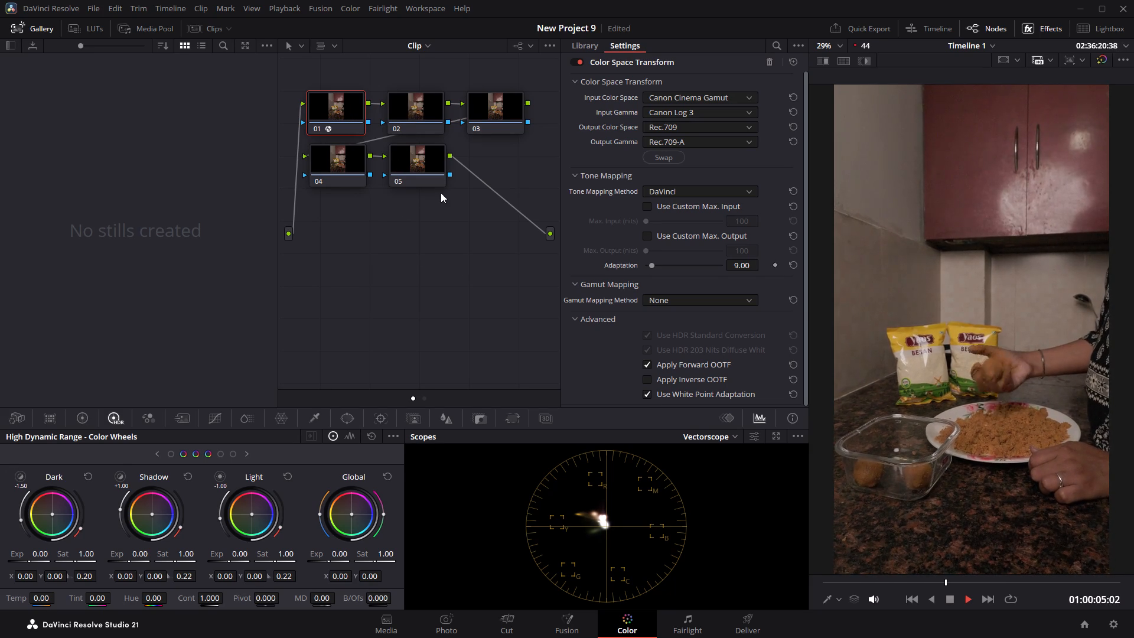
left_click_drag(441, 193, 441, 193)
left_click_drag(348, 164, 366, 182)
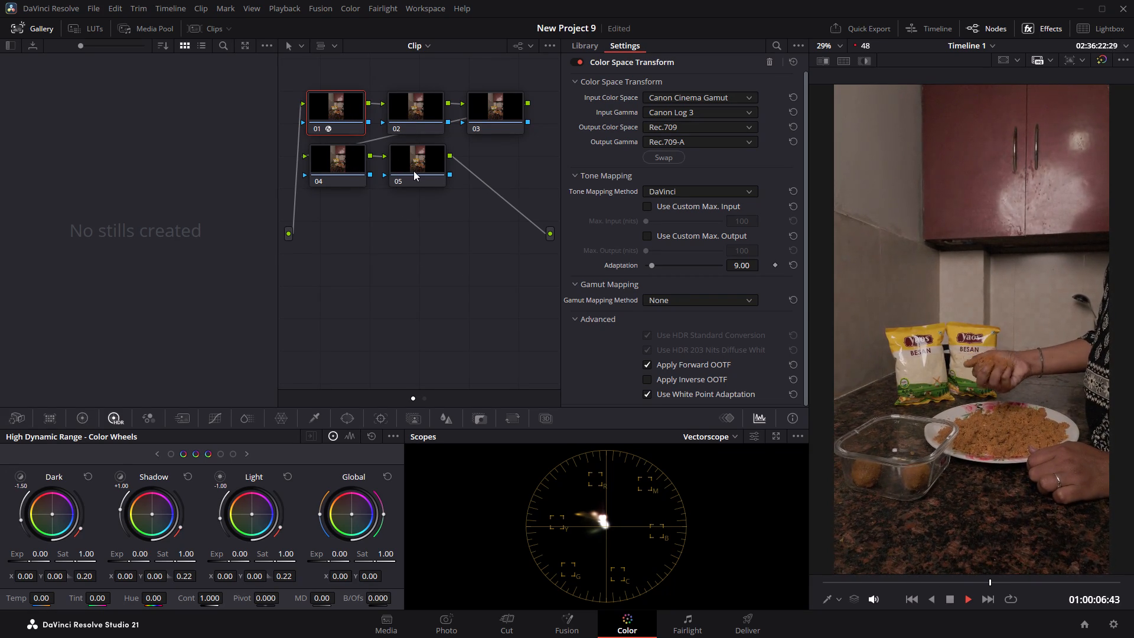
left_click_drag(413, 171, 425, 175)
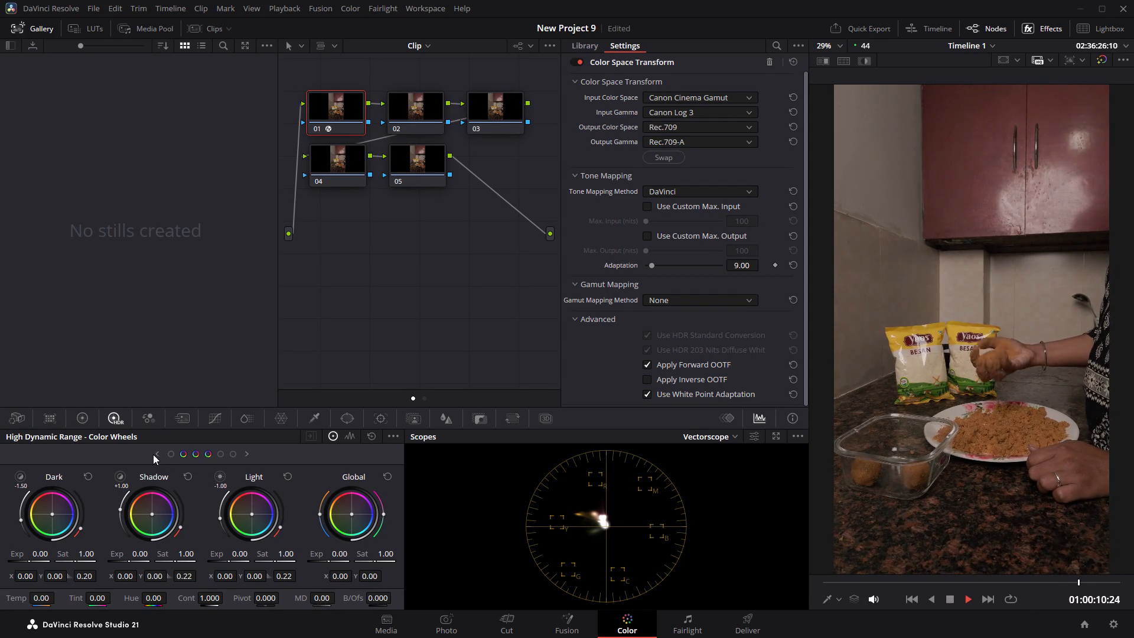
Raise the Dark exposure in the HDR color wheels to about 0.18 and stop playback.
left_click_drag(27, 561, 45, 564)
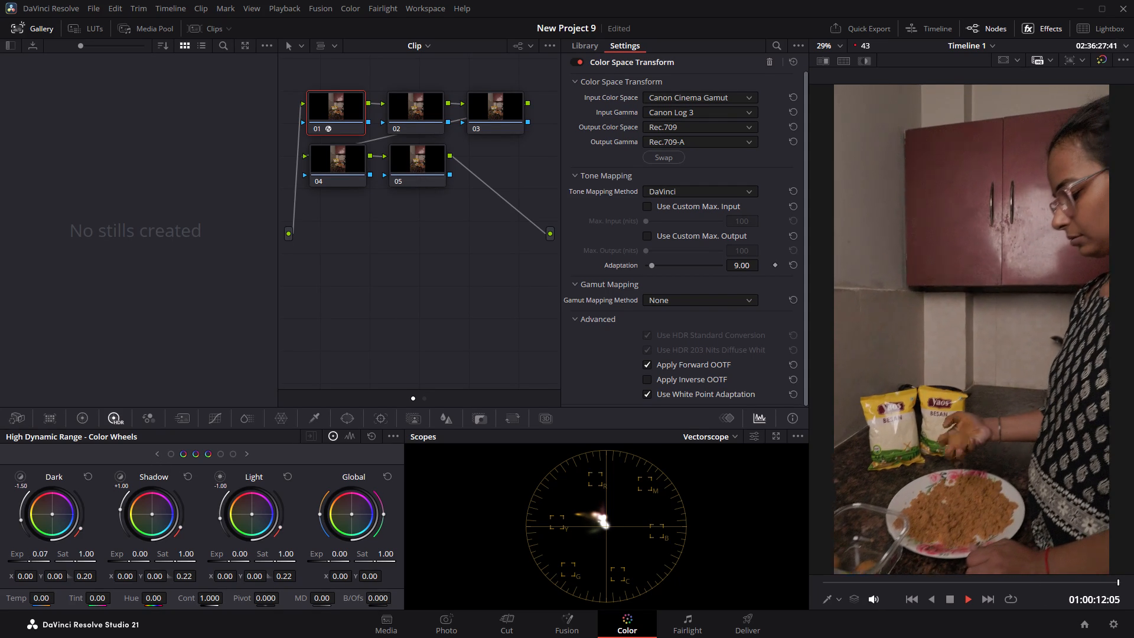
left_click_drag(45, 564, 80, 569)
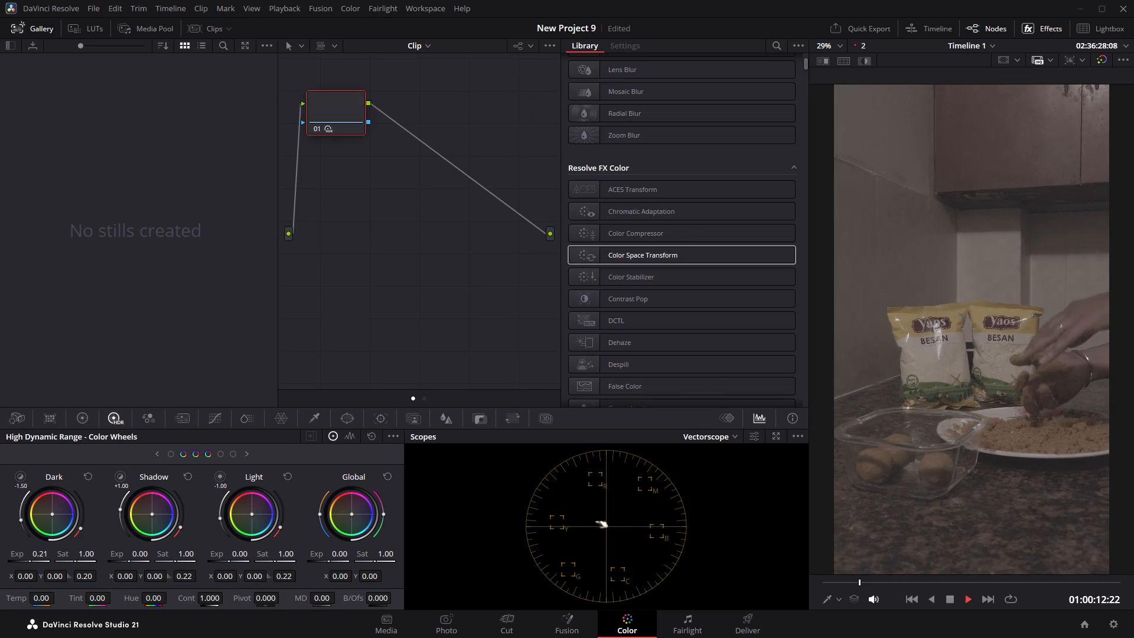
left_click_drag(80, 569, 73, 571)
key("space")
scroll(451, 440, "down", 3)
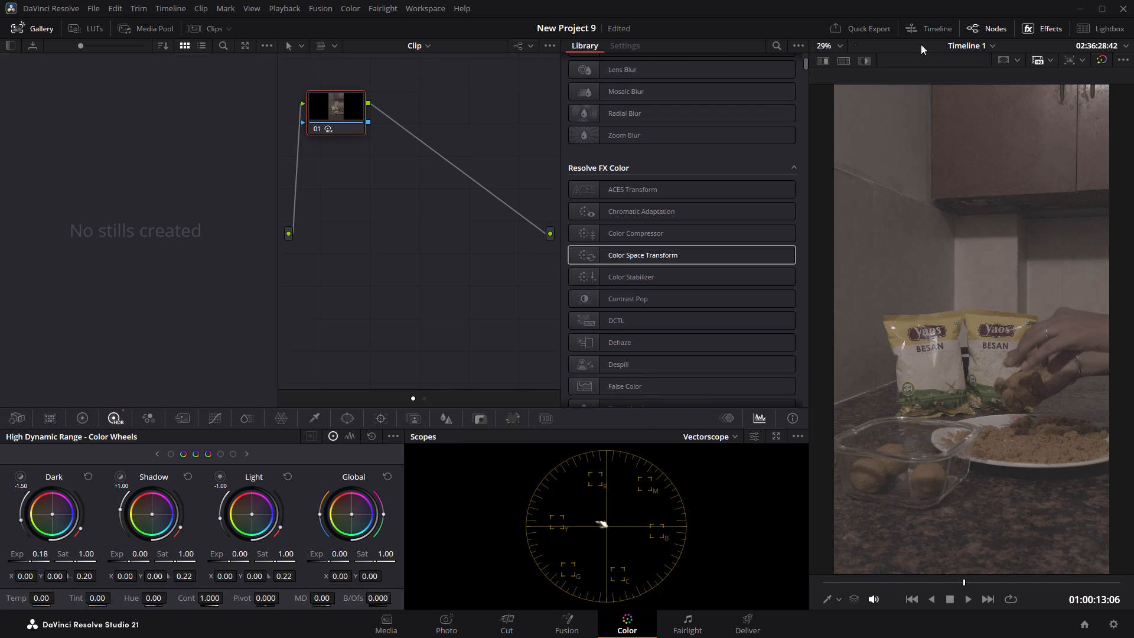
Show the mini timeline and the clip thumbnail strip on the Color page.
left_click(942, 31)
scroll(307, 387, "up", 2)
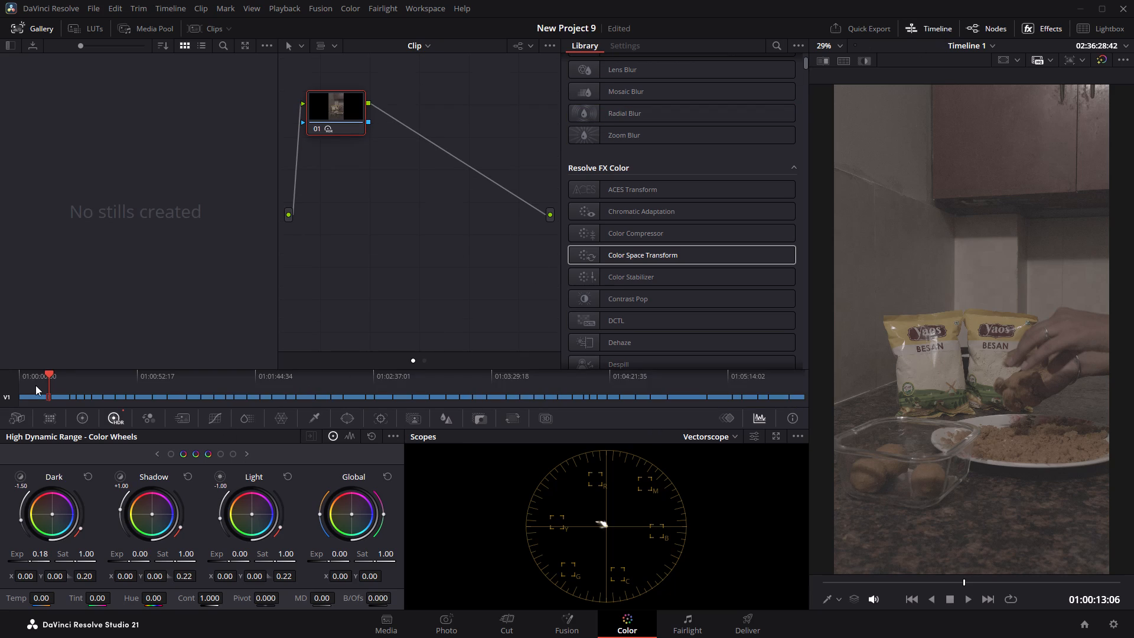
left_click(1081, 21)
left_click(1081, 21)
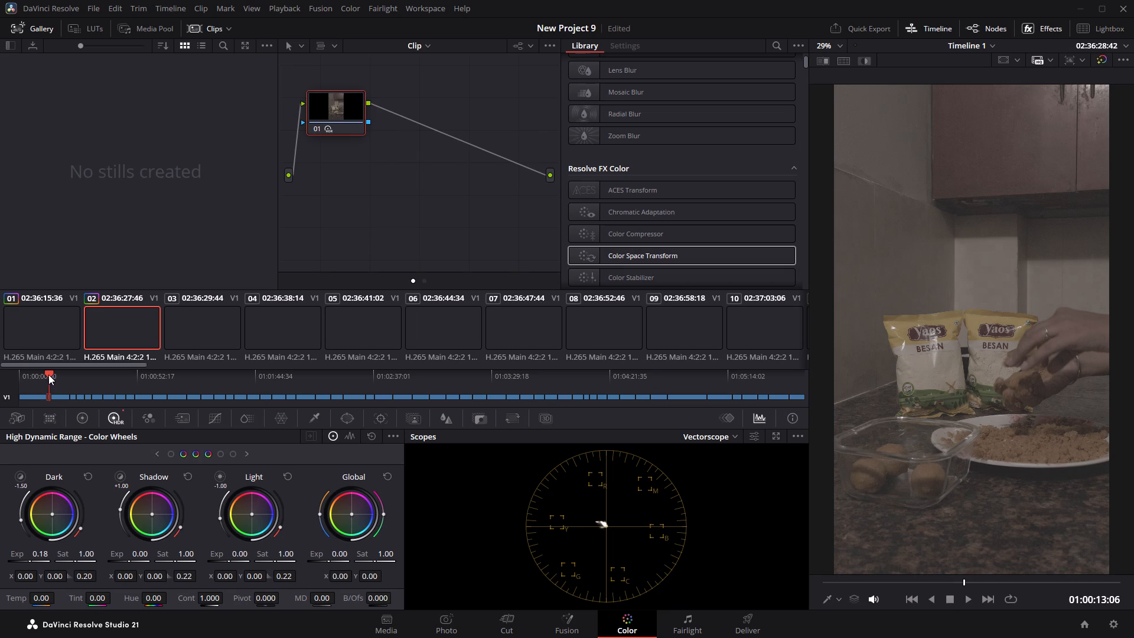
Return to clip 01 and park the playhead at 01:00:04:22.
left_click_drag(48, 375, 28, 376)
left_click(34, 396)
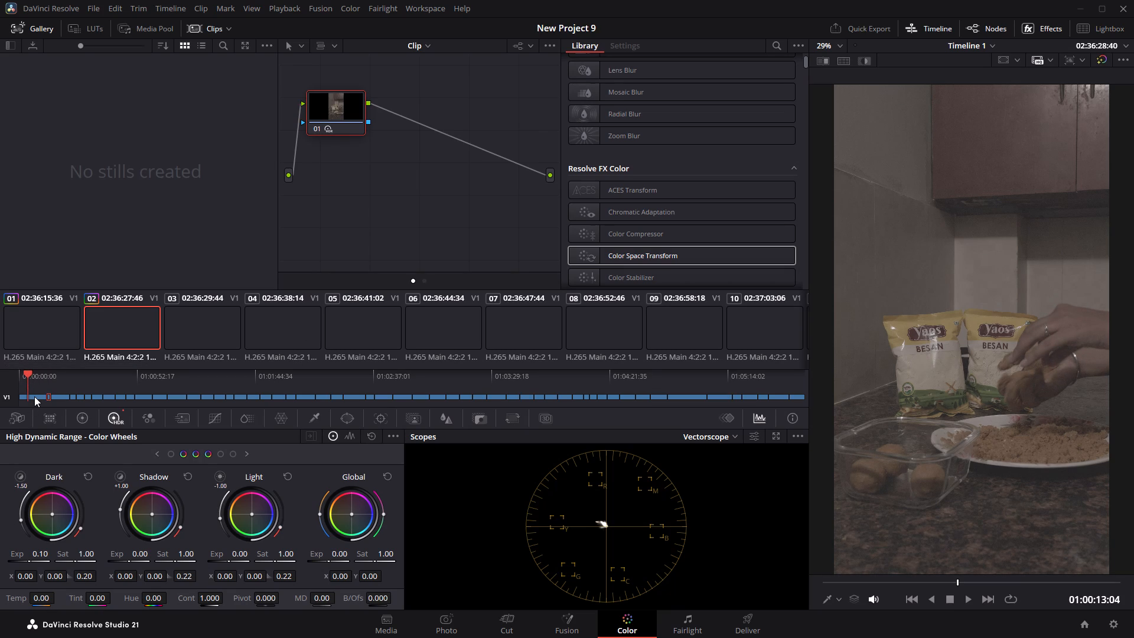
left_click(34, 396)
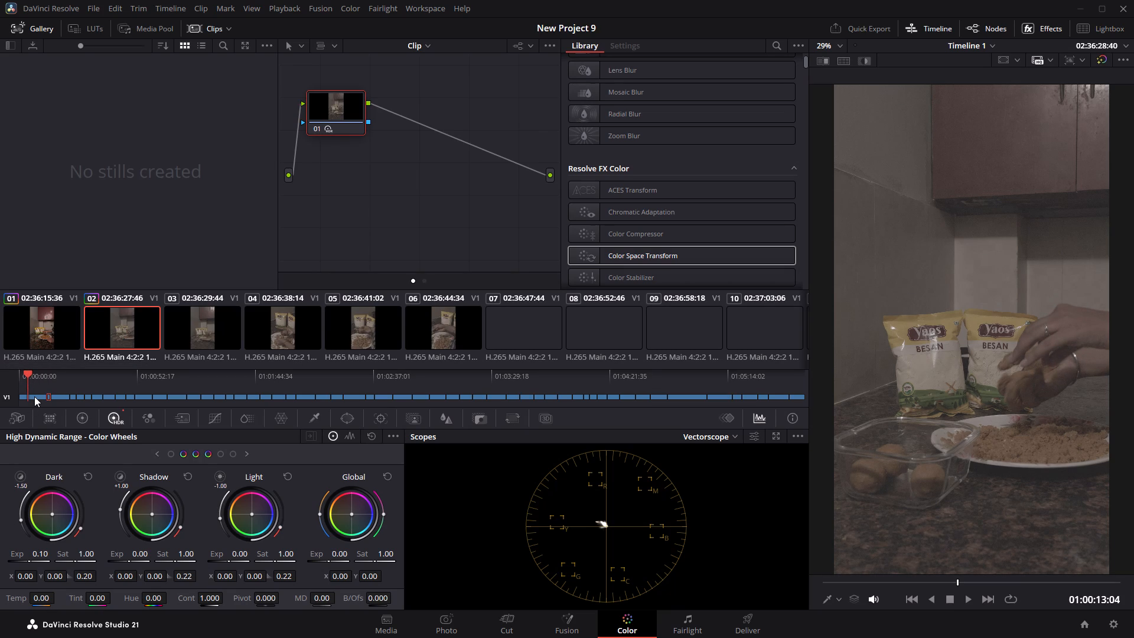
left_click(34, 396)
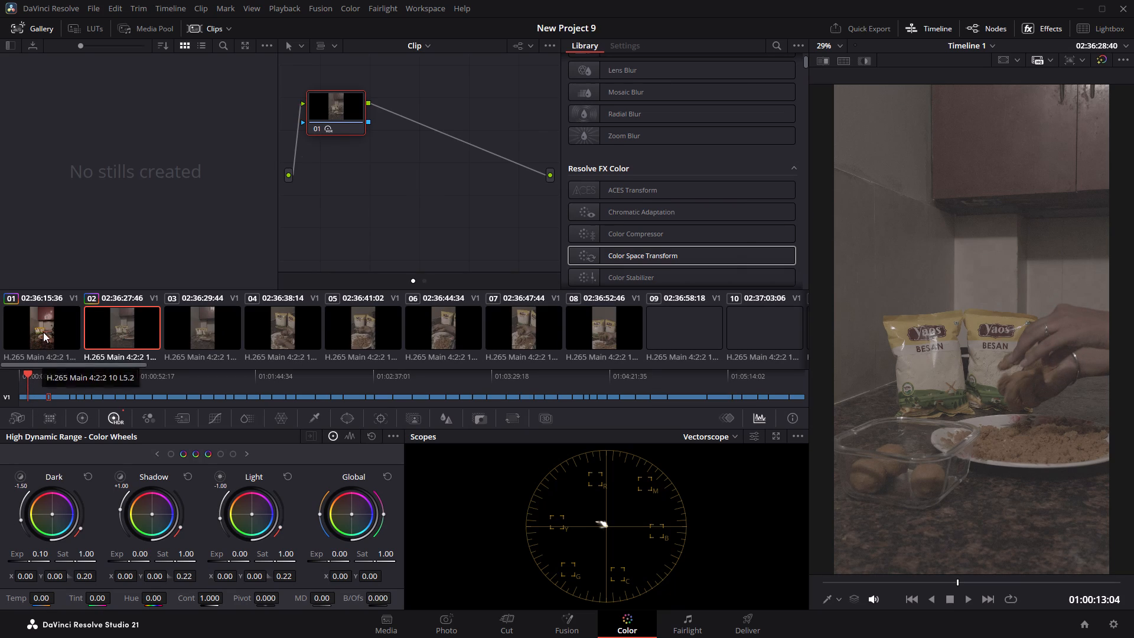
left_click(43, 332)
left_click_drag(27, 372, 30, 375)
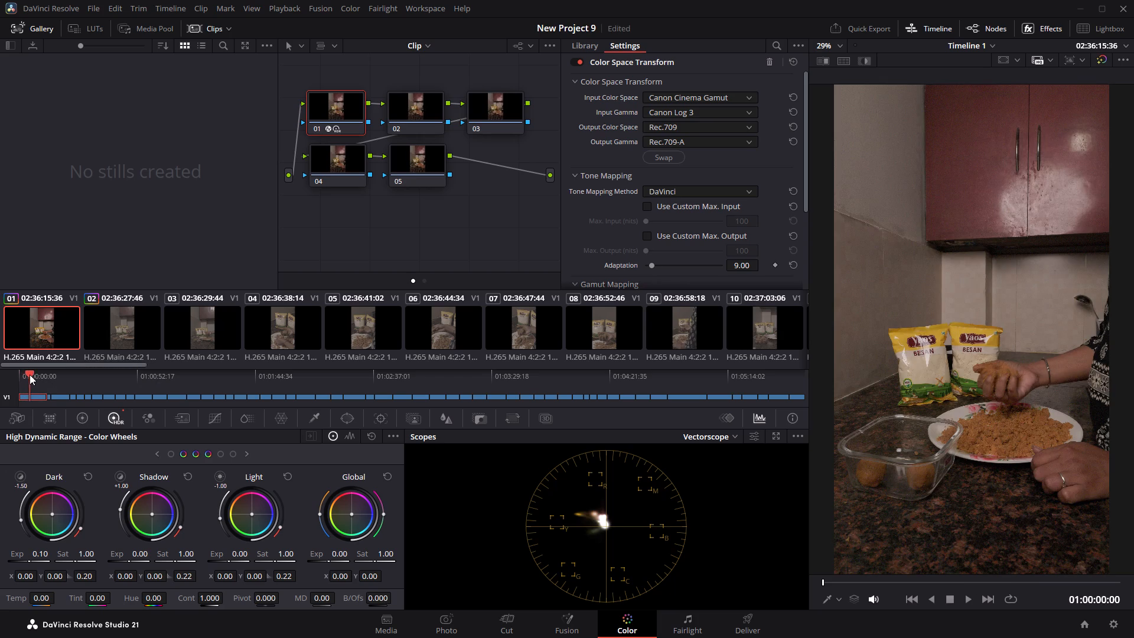
left_click_drag(30, 375, 29, 377)
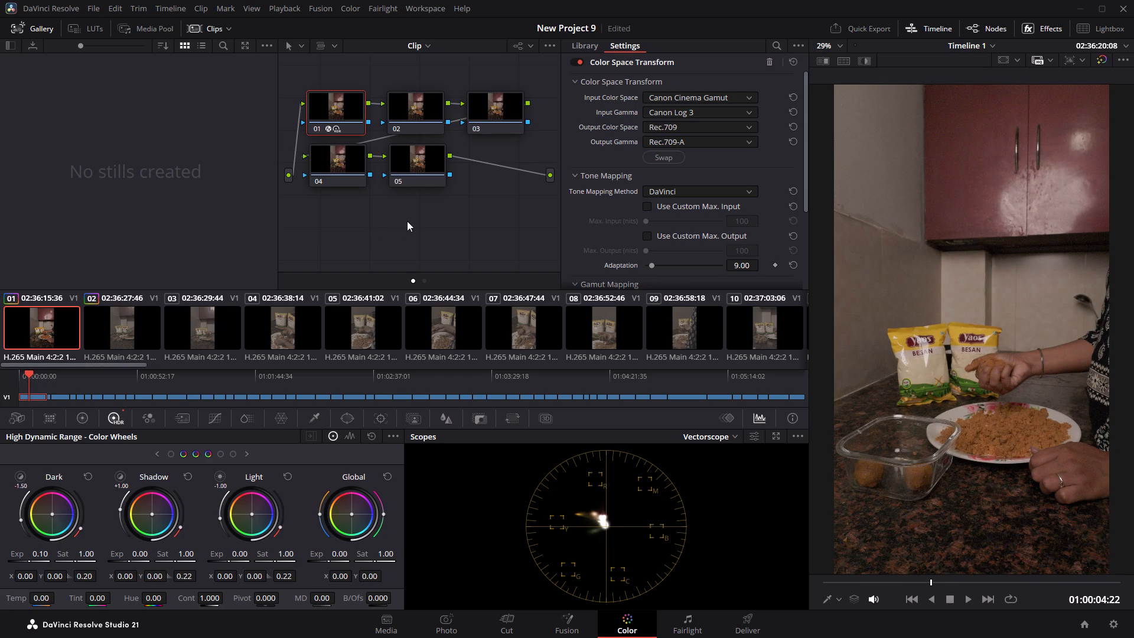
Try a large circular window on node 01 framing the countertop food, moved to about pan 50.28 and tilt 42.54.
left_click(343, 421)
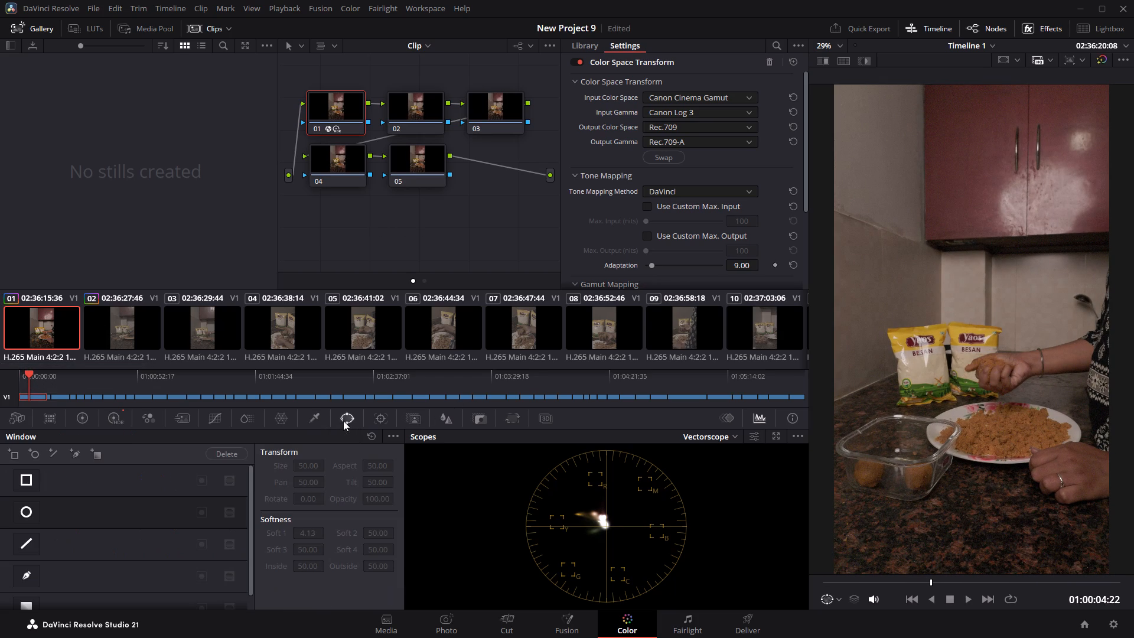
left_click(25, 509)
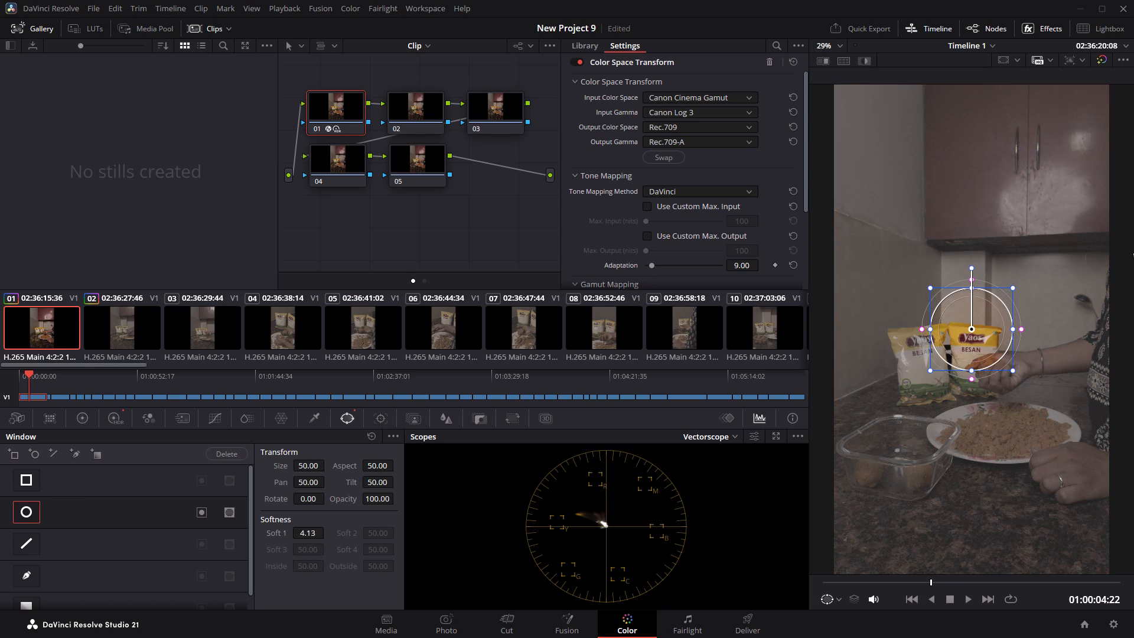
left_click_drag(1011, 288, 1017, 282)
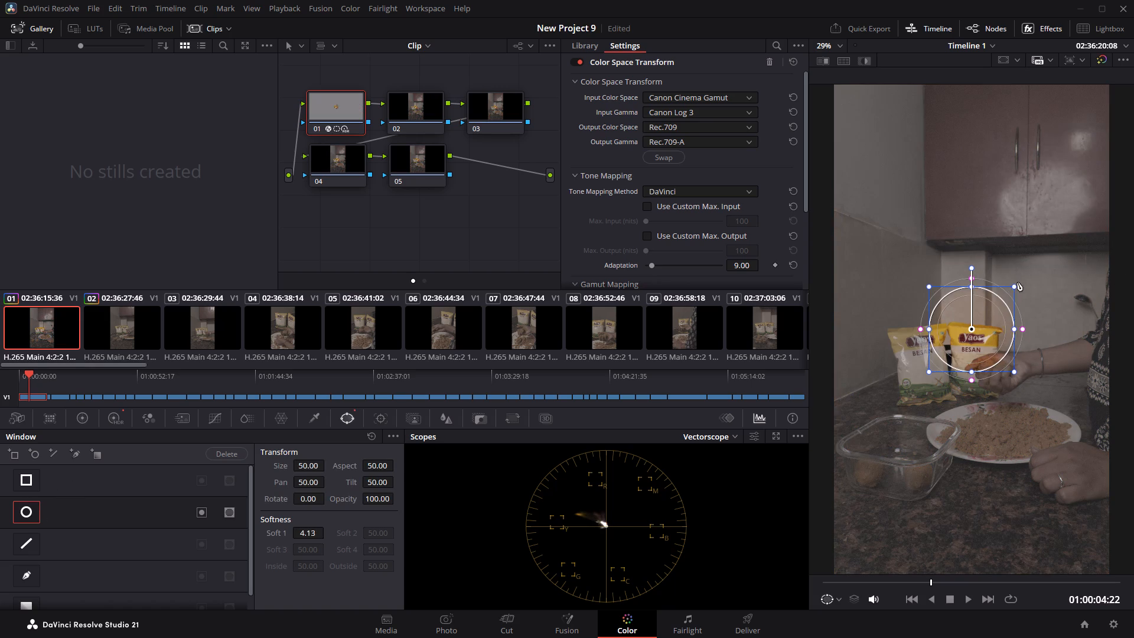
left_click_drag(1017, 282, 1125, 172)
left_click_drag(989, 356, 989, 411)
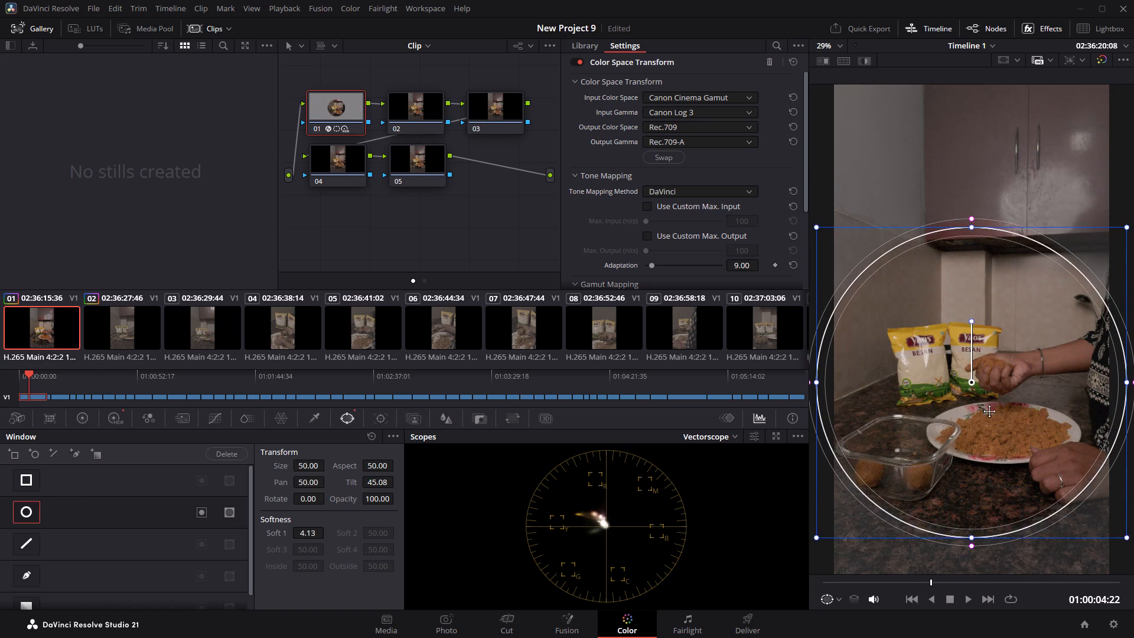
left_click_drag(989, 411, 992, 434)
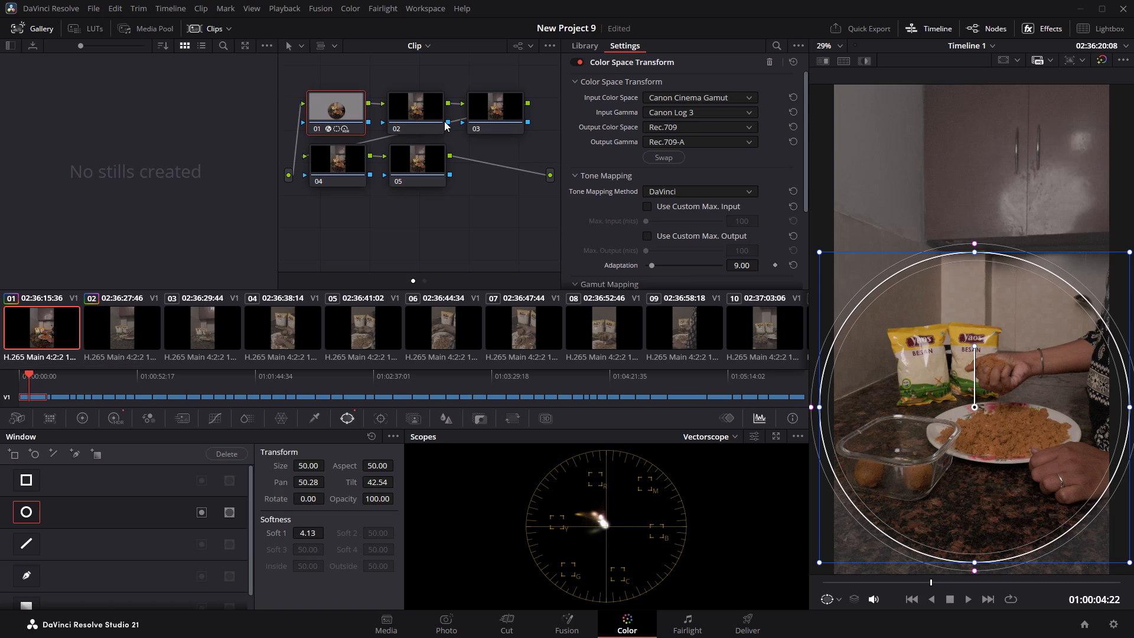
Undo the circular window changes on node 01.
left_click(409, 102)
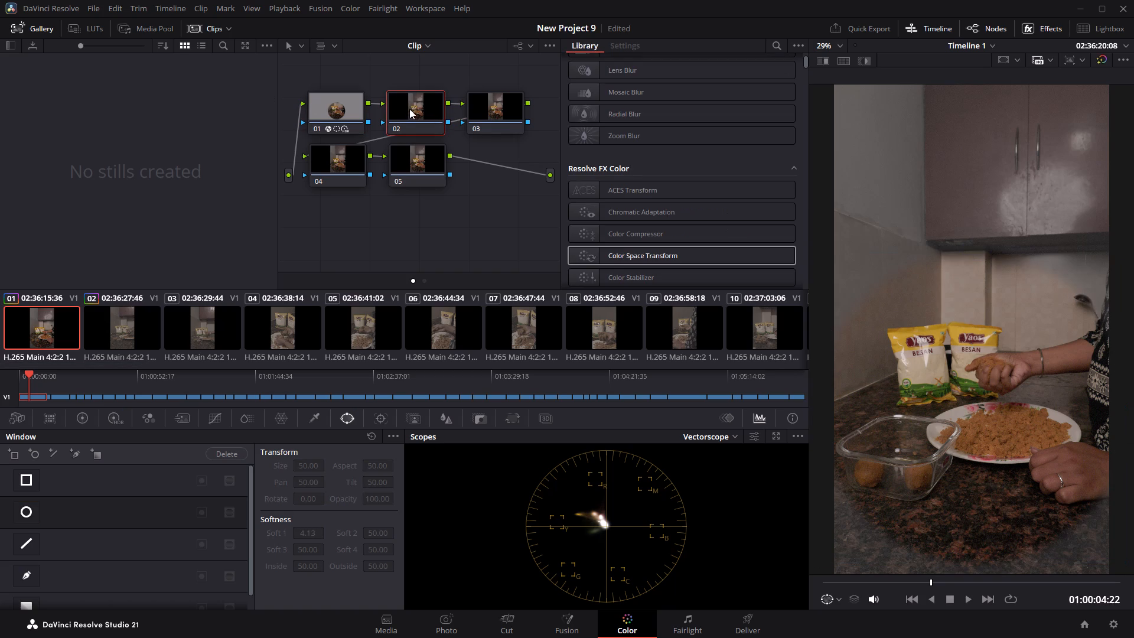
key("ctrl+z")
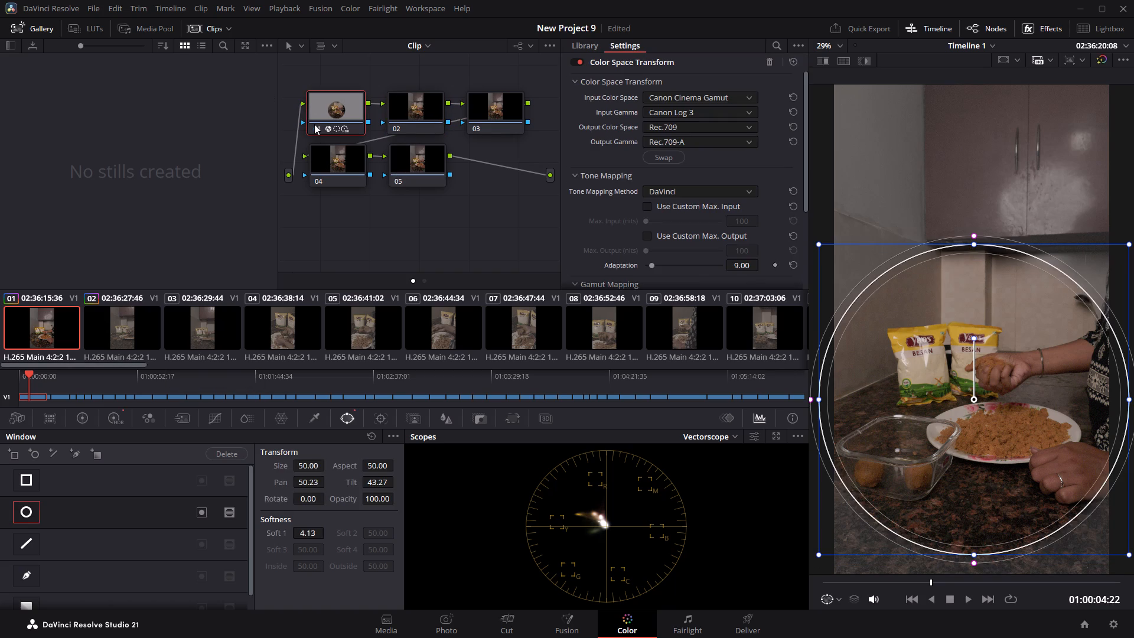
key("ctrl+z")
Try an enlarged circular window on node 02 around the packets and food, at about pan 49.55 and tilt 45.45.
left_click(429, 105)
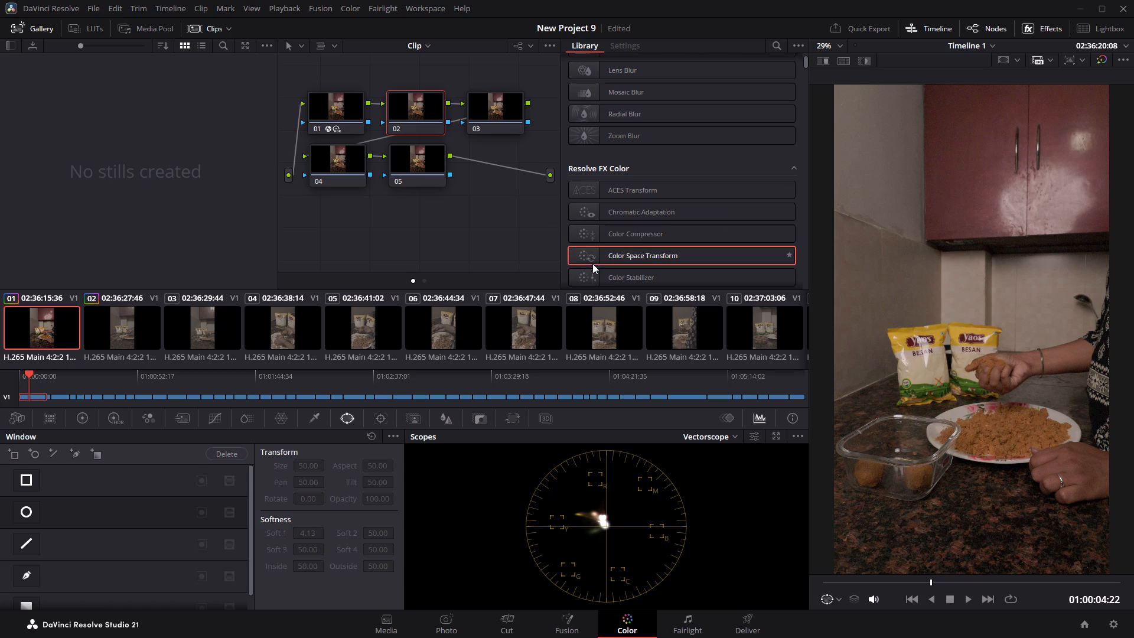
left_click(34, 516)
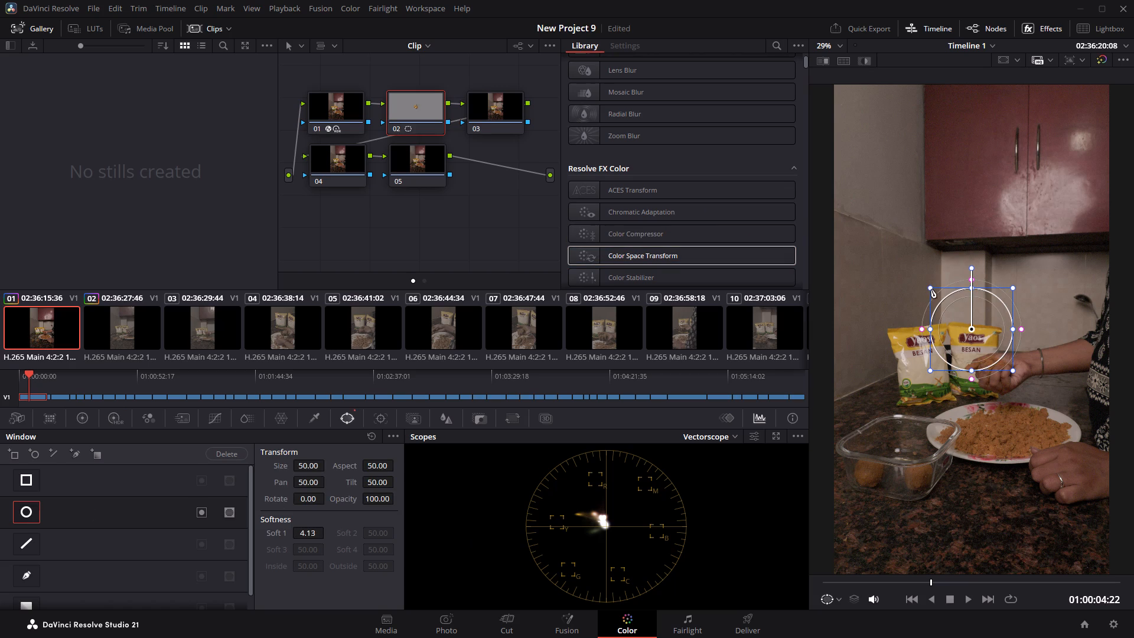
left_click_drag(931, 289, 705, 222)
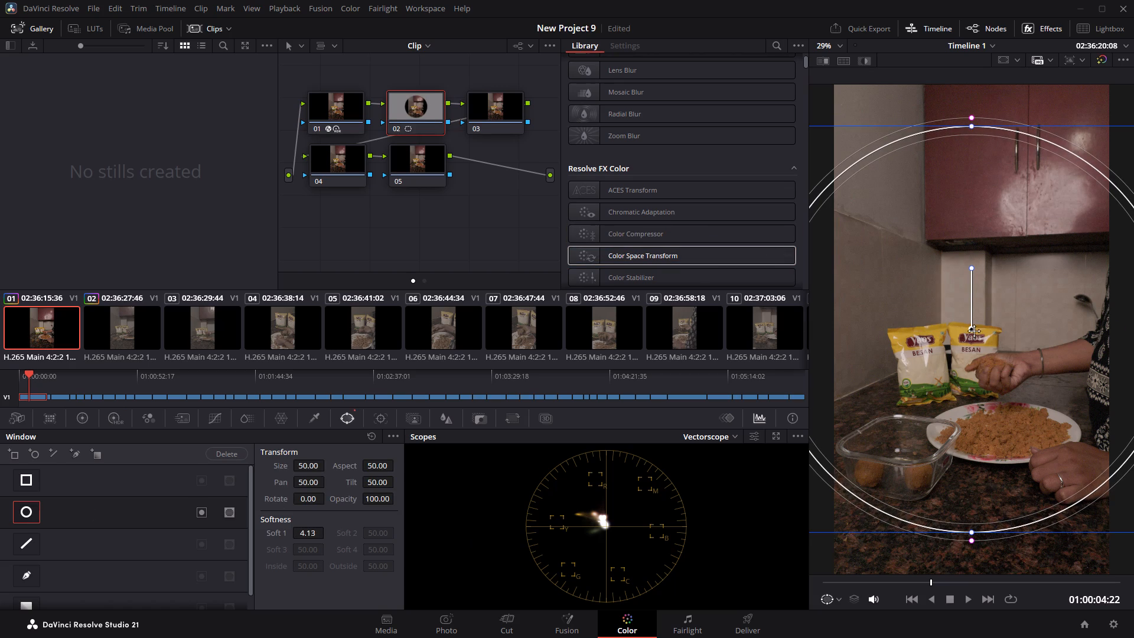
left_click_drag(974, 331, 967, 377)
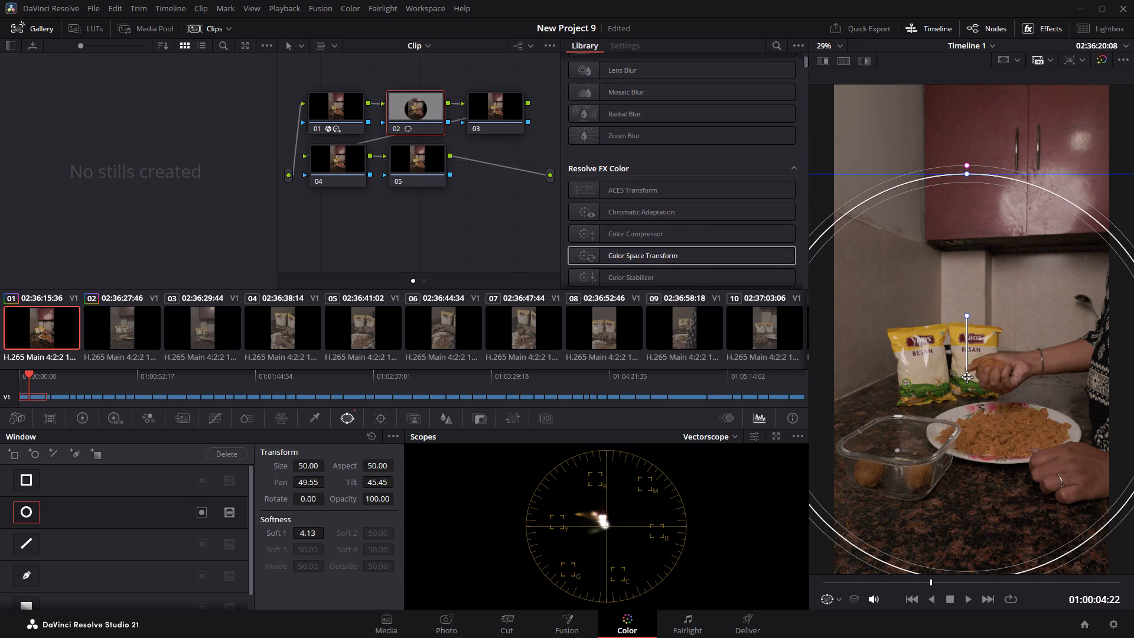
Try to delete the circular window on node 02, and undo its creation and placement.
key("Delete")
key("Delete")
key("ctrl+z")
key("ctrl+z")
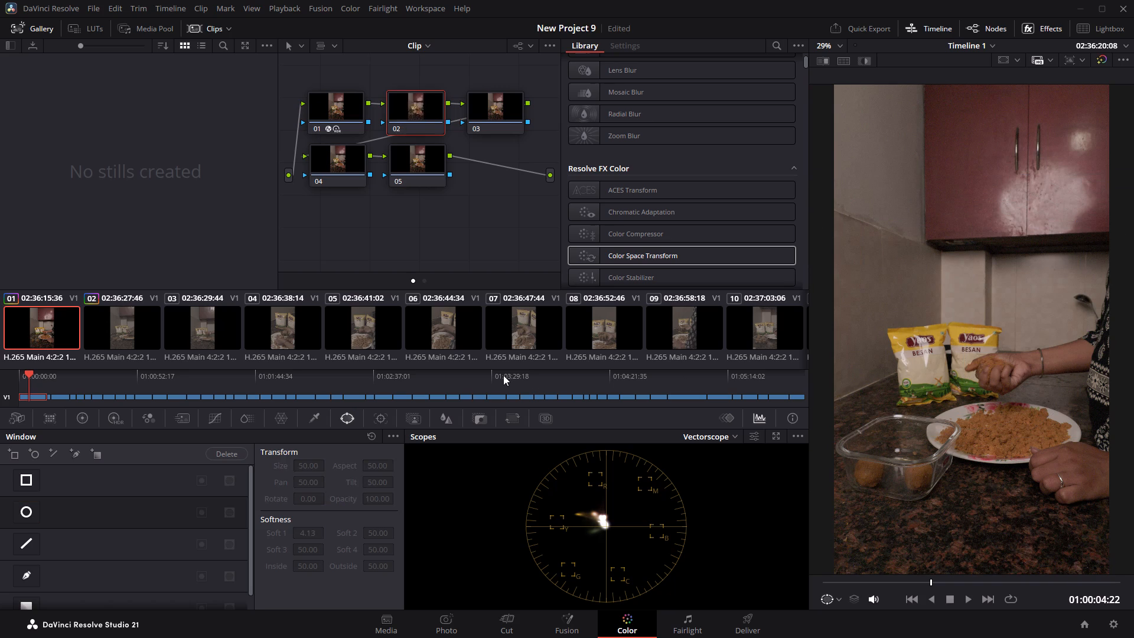
Lower the primaries Lift on node 02 very slightly across all channels.
left_click(412, 113)
key("v")
scroll(156, 332, "up", 1)
scroll(148, 443, "down", 2)
left_click(87, 424)
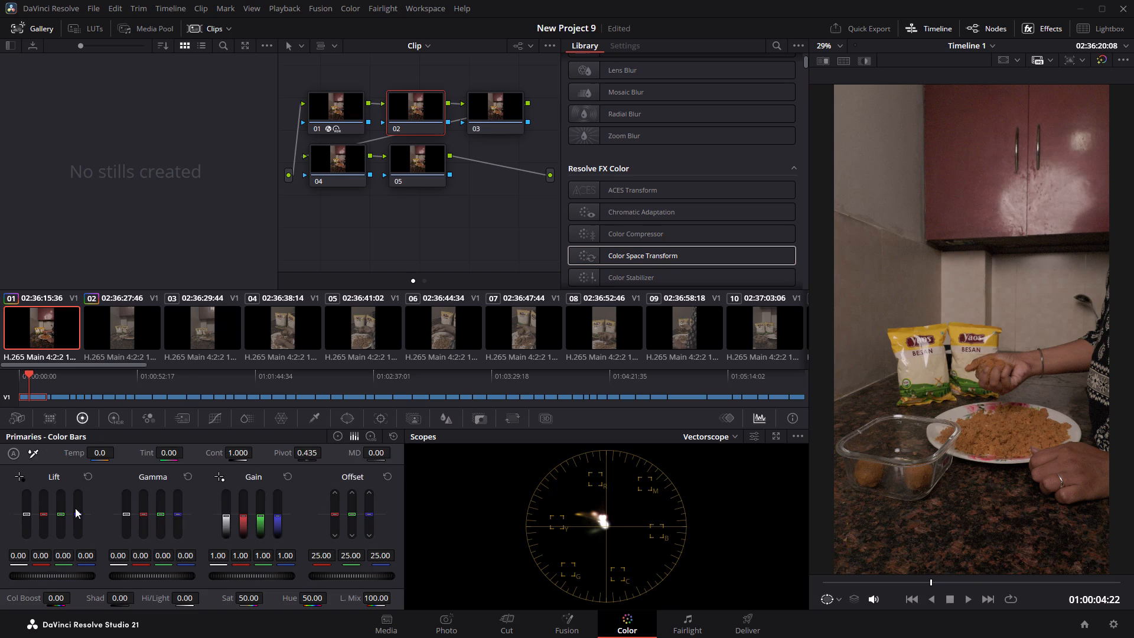
left_click_drag(50, 576, 45, 583)
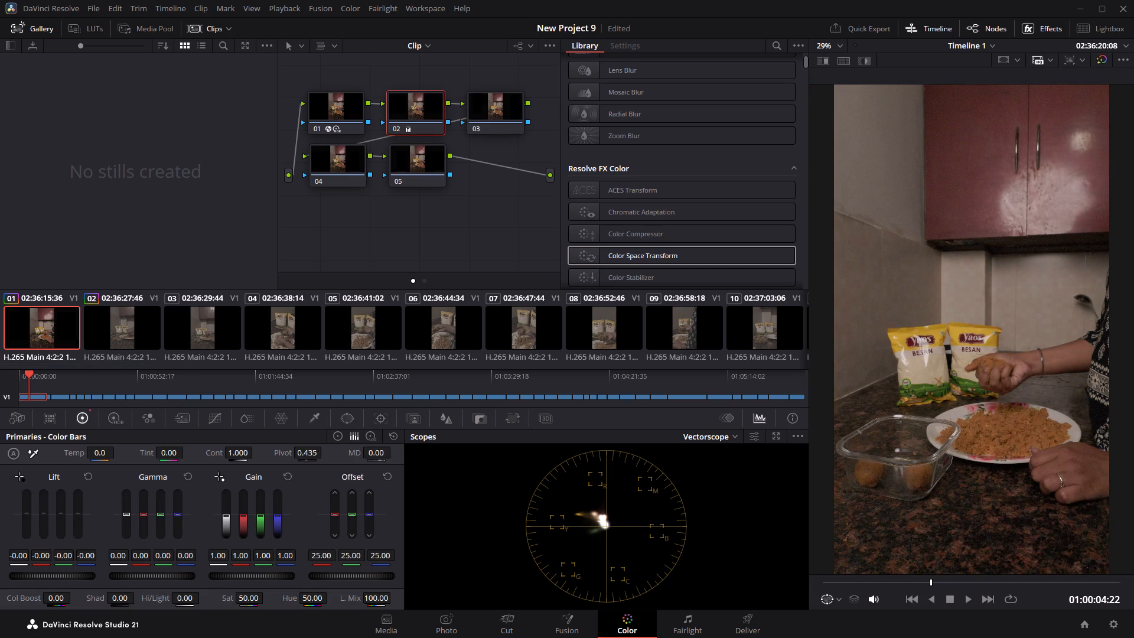
left_click_drag(45, 583, 44, 583)
Raise the HDR Shadow exposure to about 0.27 and the Specular exposure to about 0.70 on node 02.
left_click(114, 423)
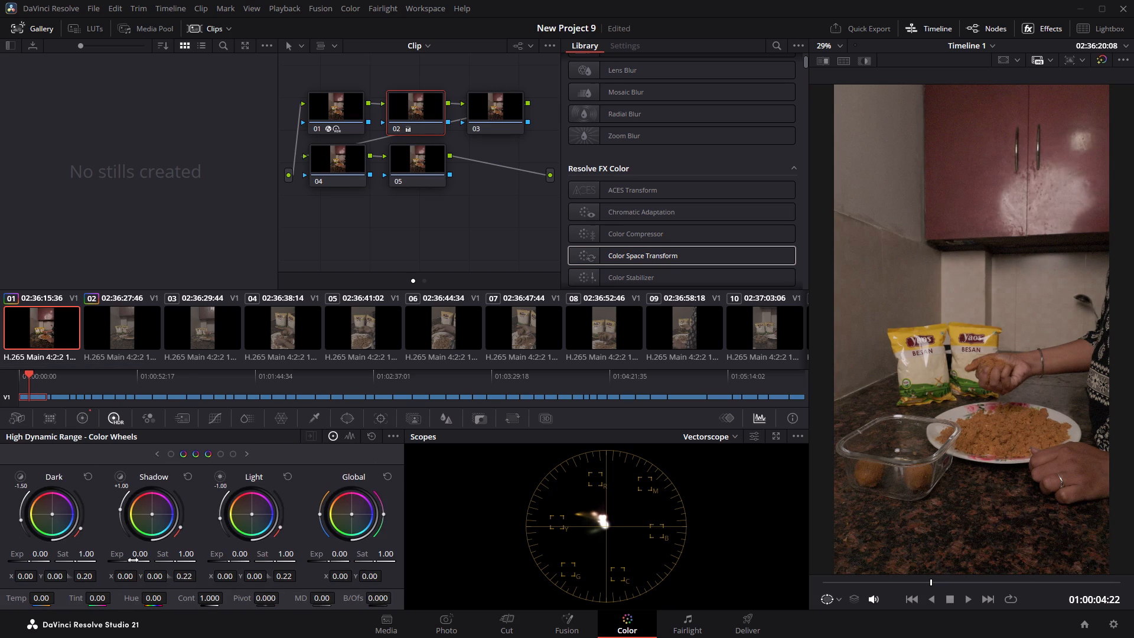
left_click_drag(133, 560, 200, 569)
triple_click(246, 453)
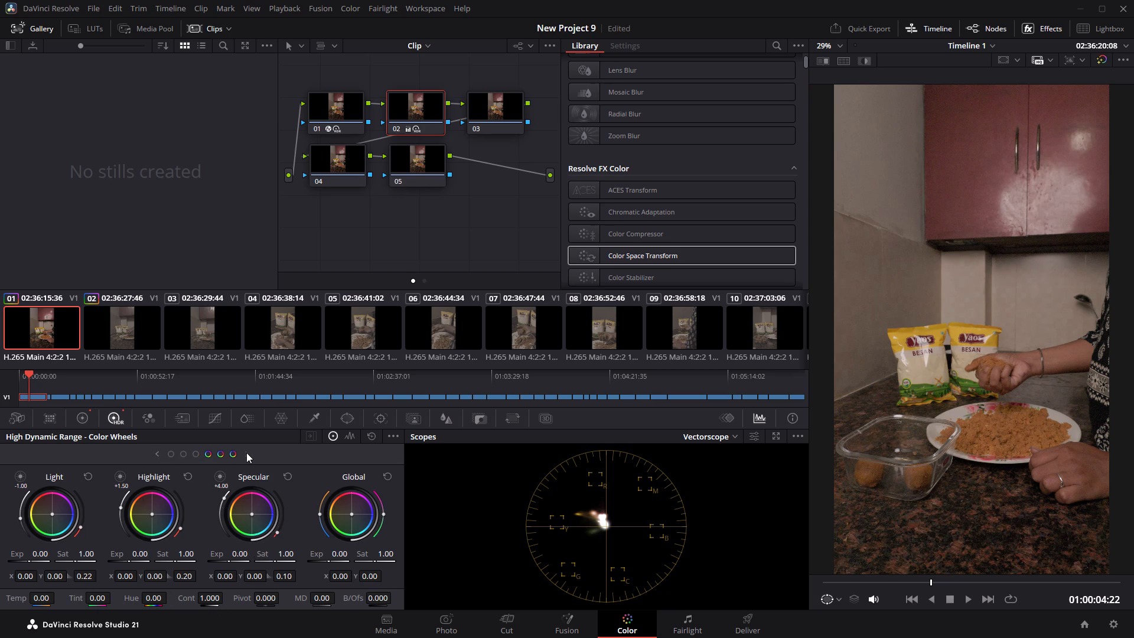
left_click_drag(226, 561, 467, 574)
left_click_drag(467, 574, 398, 568)
Warm node 02 by raising the HDR temperature to about 193.6, and return to the Dark, Shadow and Light wheels.
left_click_drag(41, 601, 103, 599)
left_click_drag(103, 599, 113, 597)
left_click(155, 450)
left_click(158, 453)
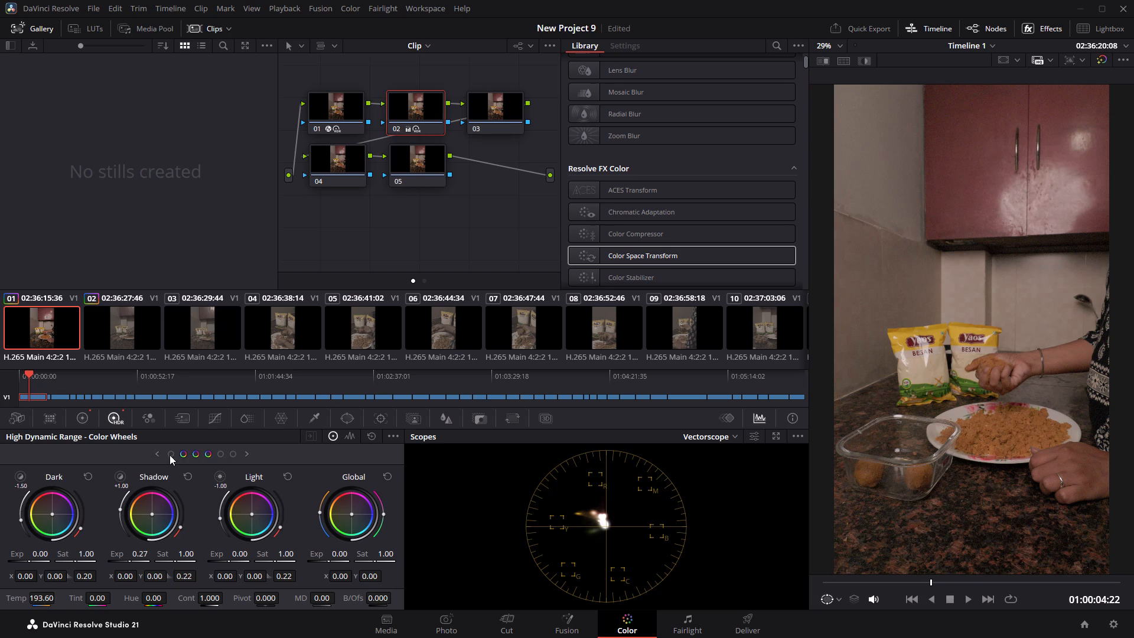
Raise the primaries Color Boost on node 02 to about 23.5.
left_click(85, 418)
left_click_drag(53, 596, 84, 600)
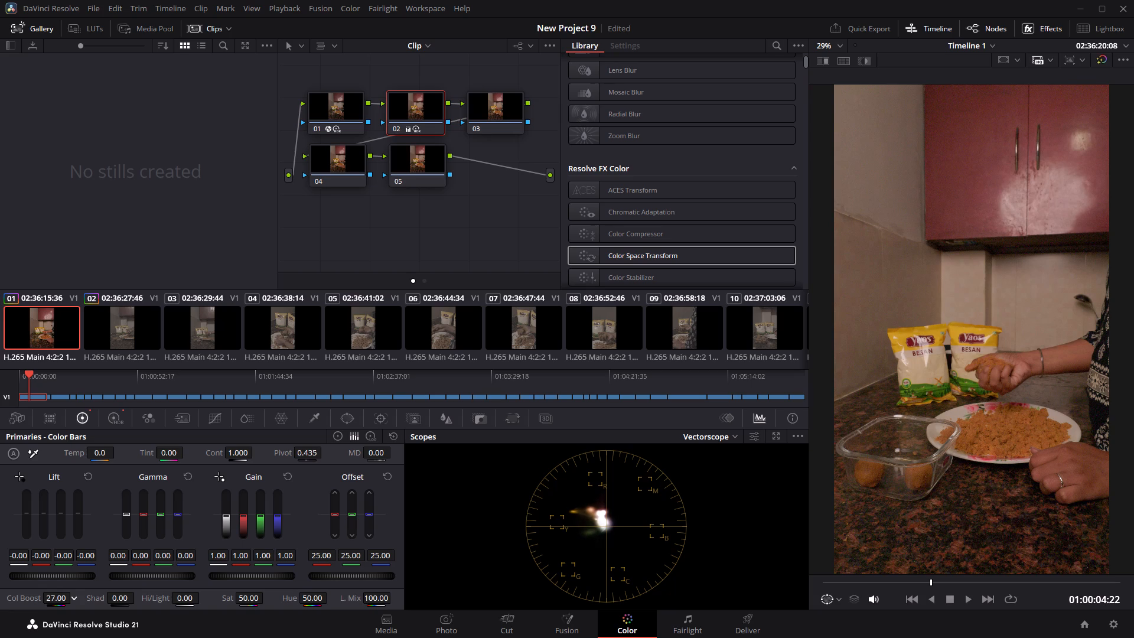
left_click_drag(84, 600, 80, 601)
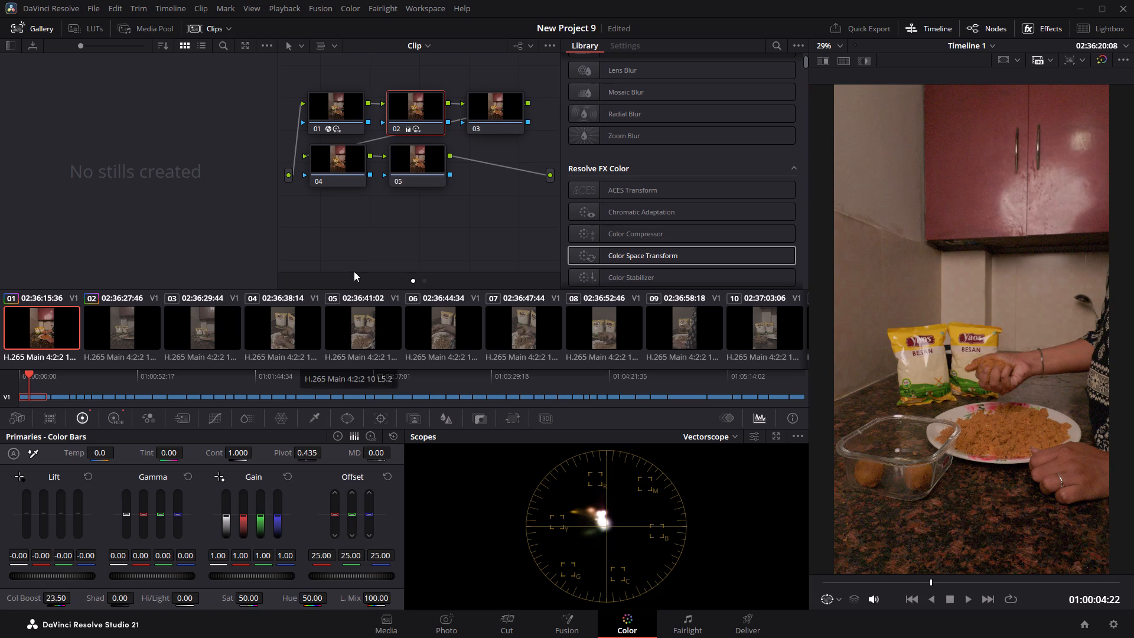
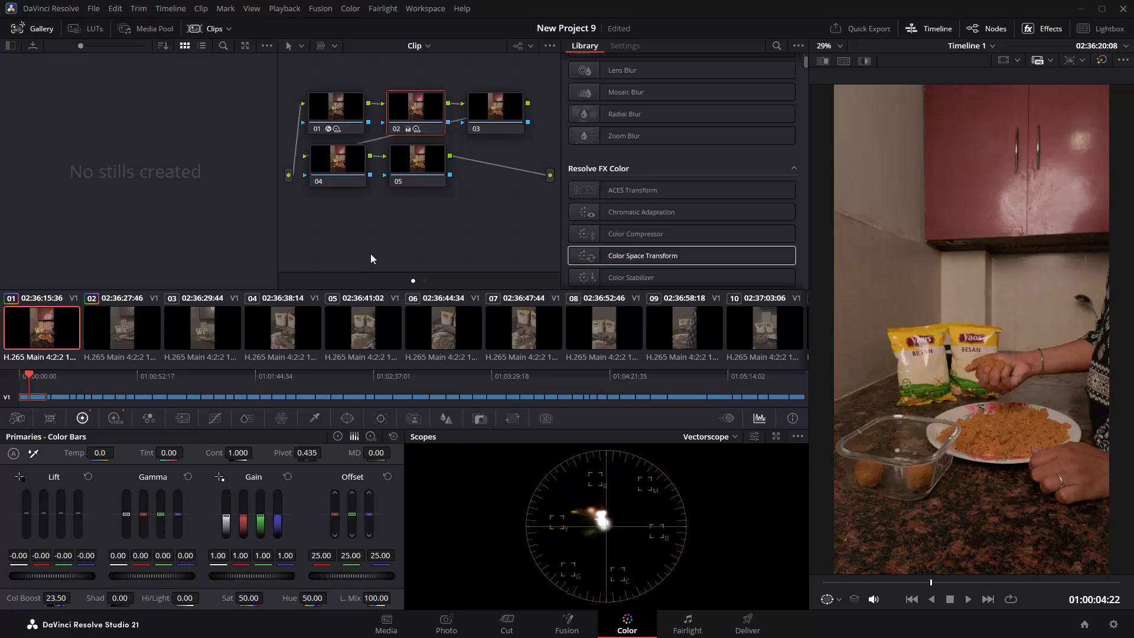
Copy the complete five-node grade from clip 01, paste it onto clip 02, and play it back briefly.
key("ctrl+a")
left_click(337, 100)
key("ctrl+a")
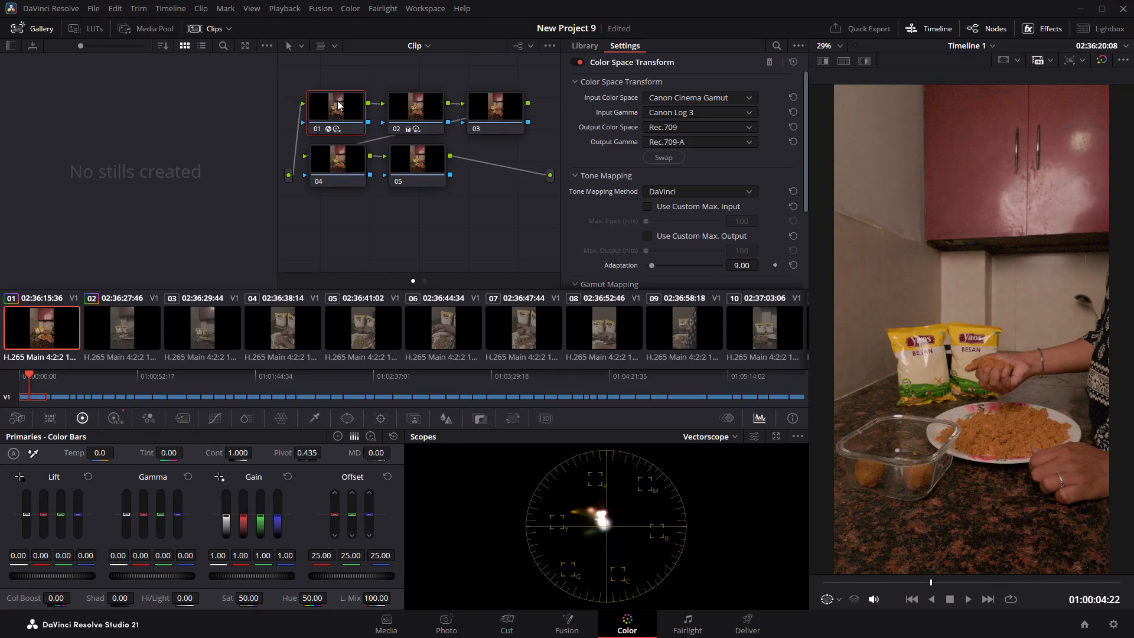
left_click(41, 331)
key("ctrl+c")
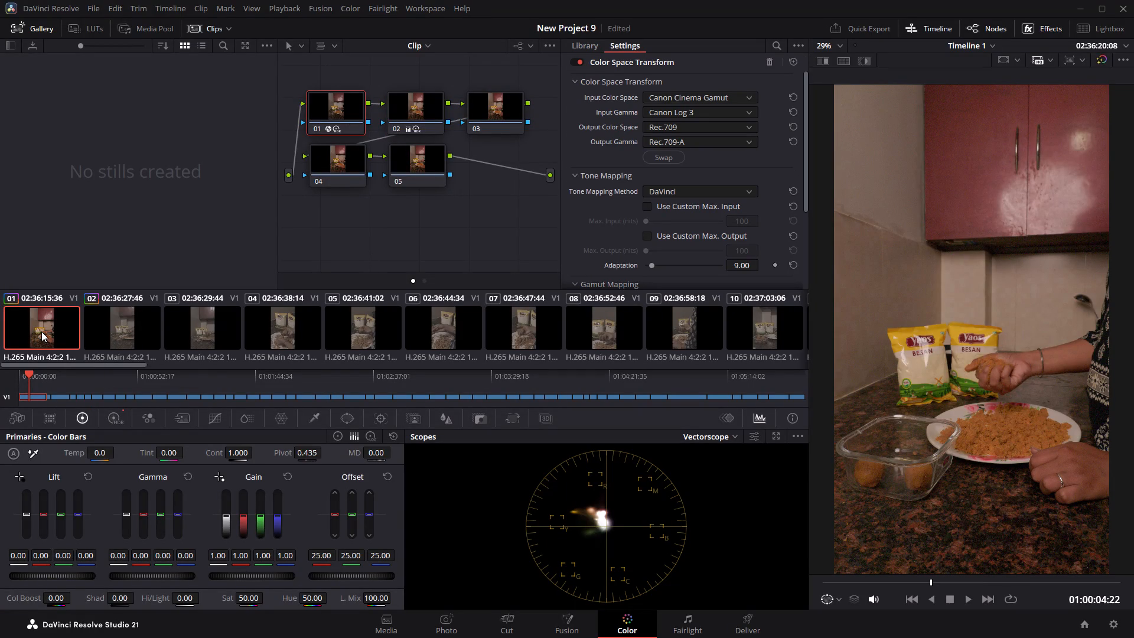
left_click(118, 330)
key("ctrl+v")
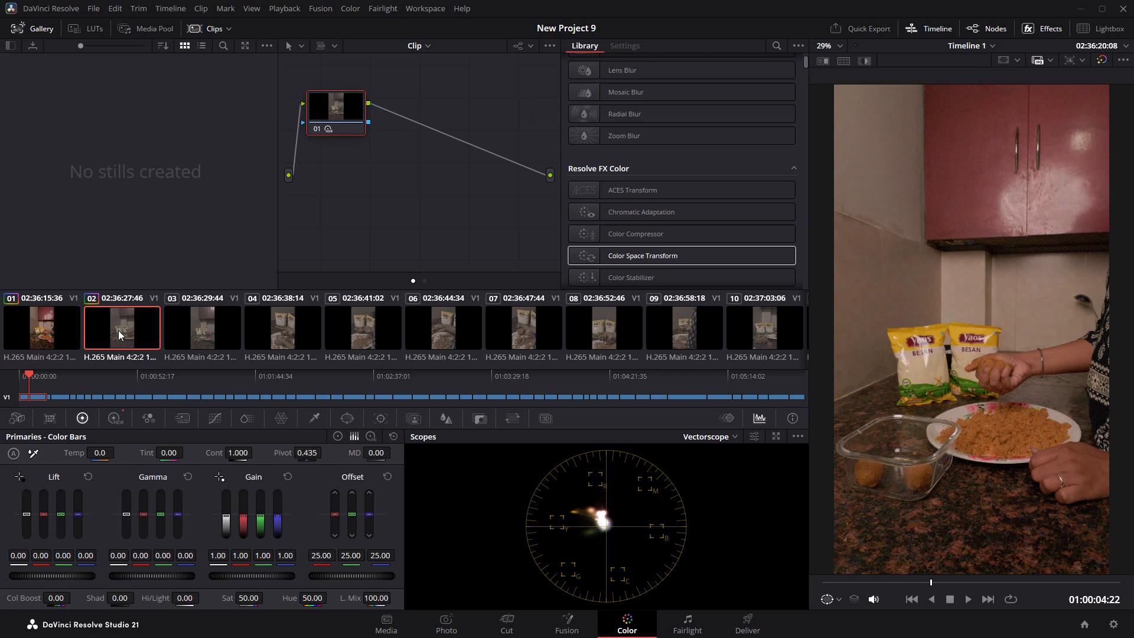
key("space")
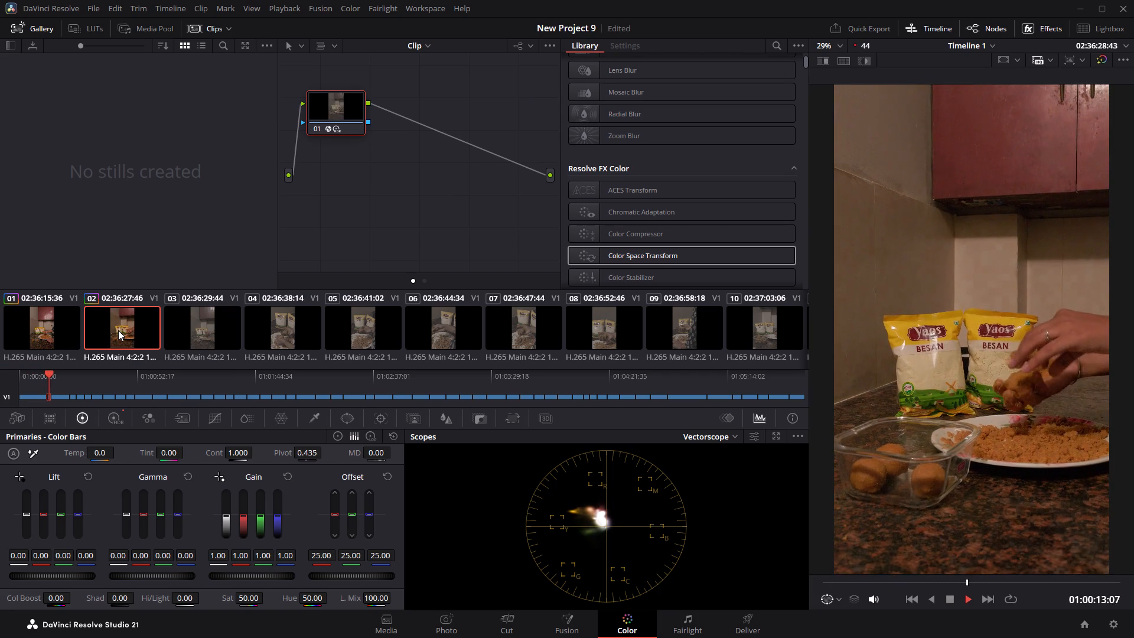
key("space")
Move on to clip 03, paste the copied grade onto it, and play back the result.
key("space")
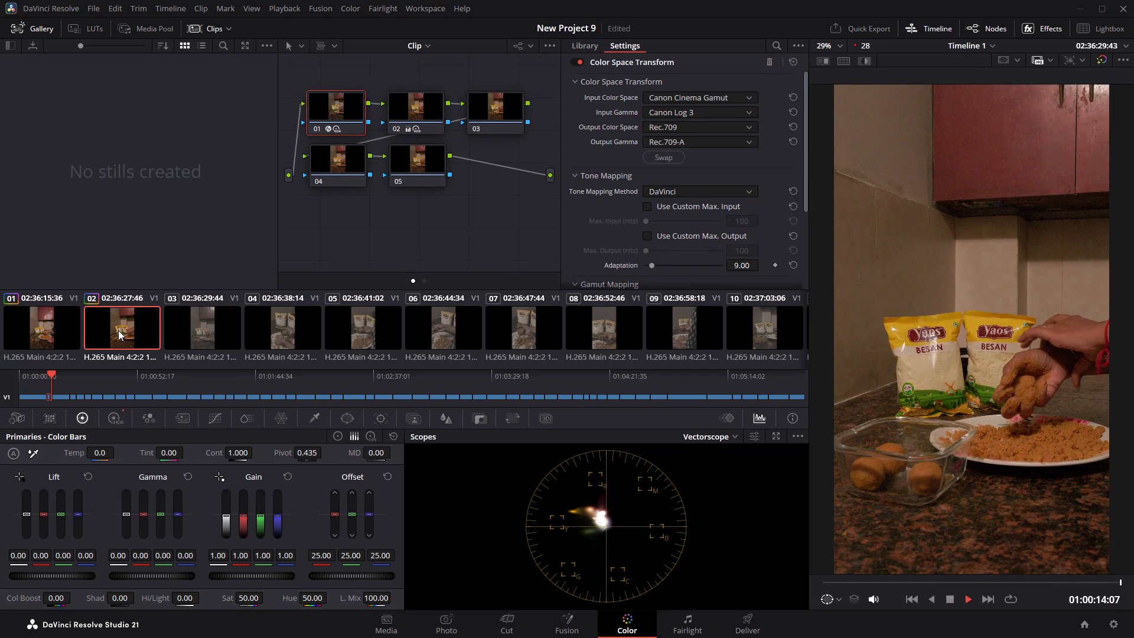
key("space")
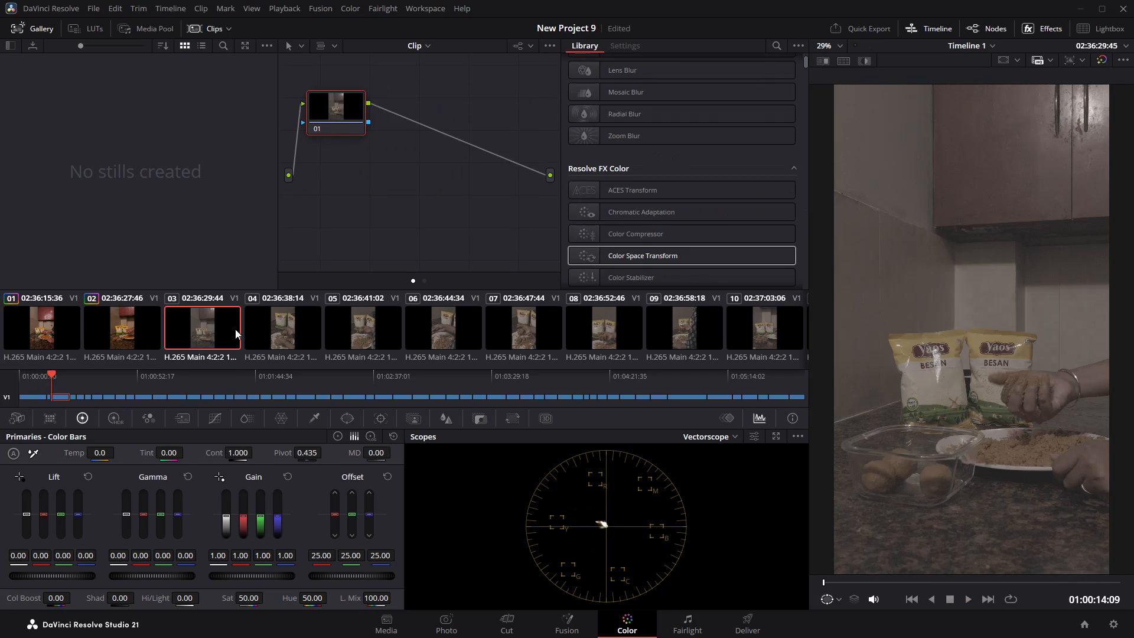
key("ctrl+v")
key("space")
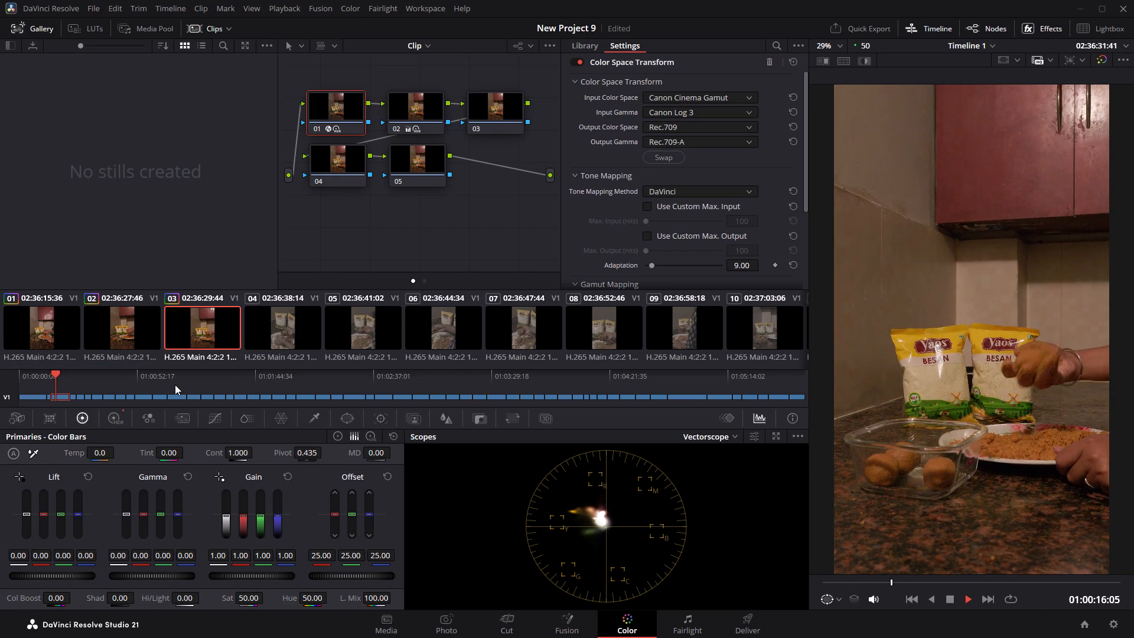
key("space")
Paste the copied grade onto every clip in the timeline and play back a few clips to check it.
key("ctrl+a")
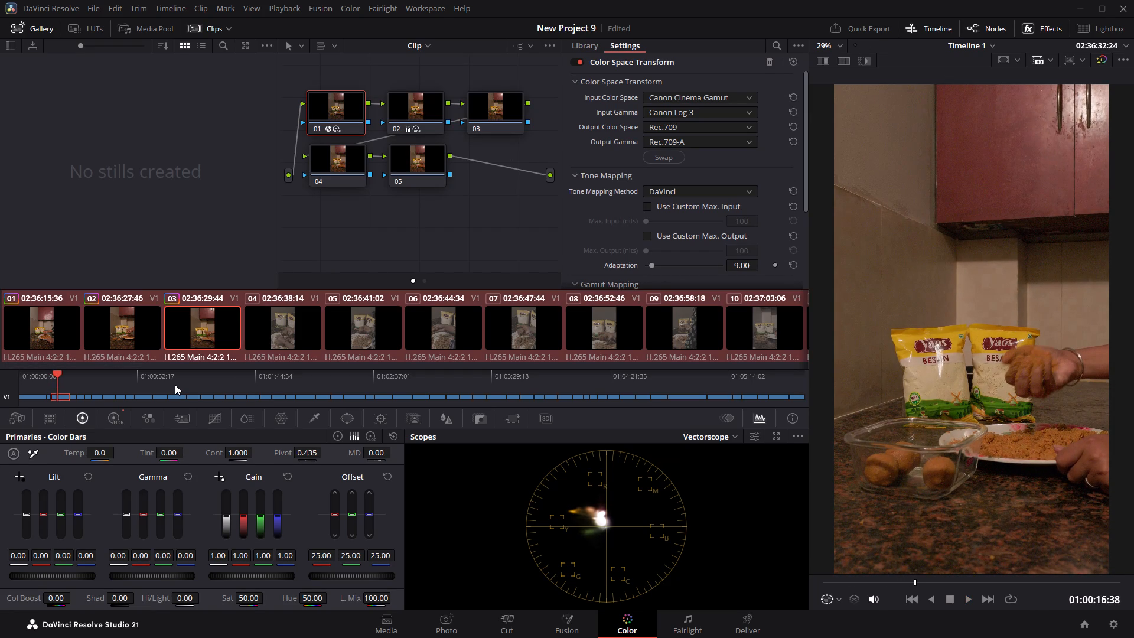
key("ctrl+v")
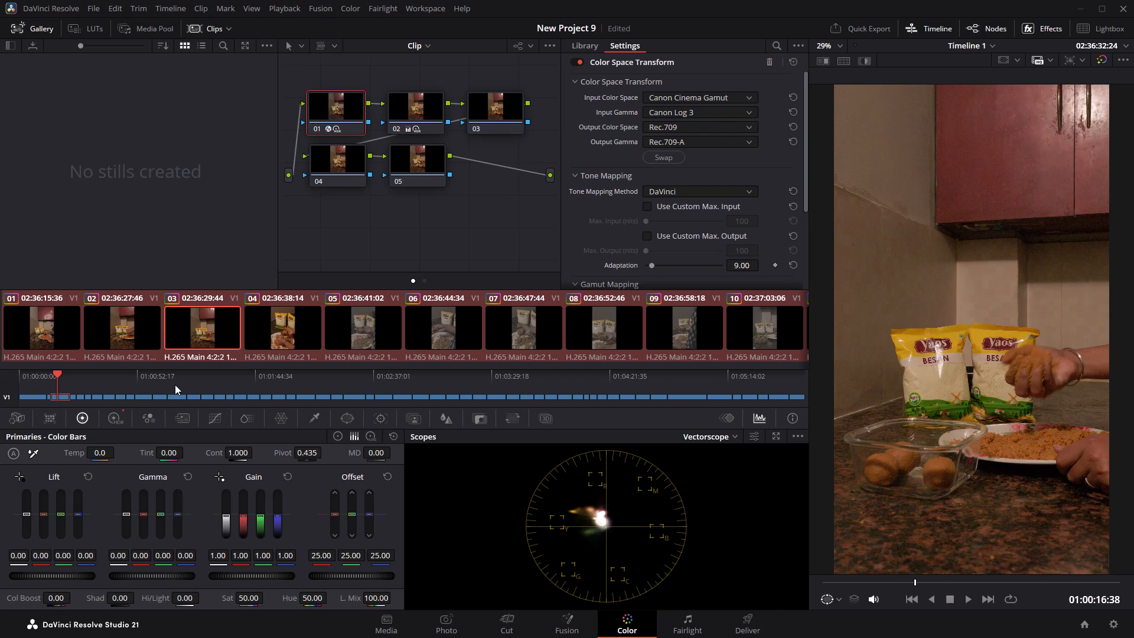
key("space")
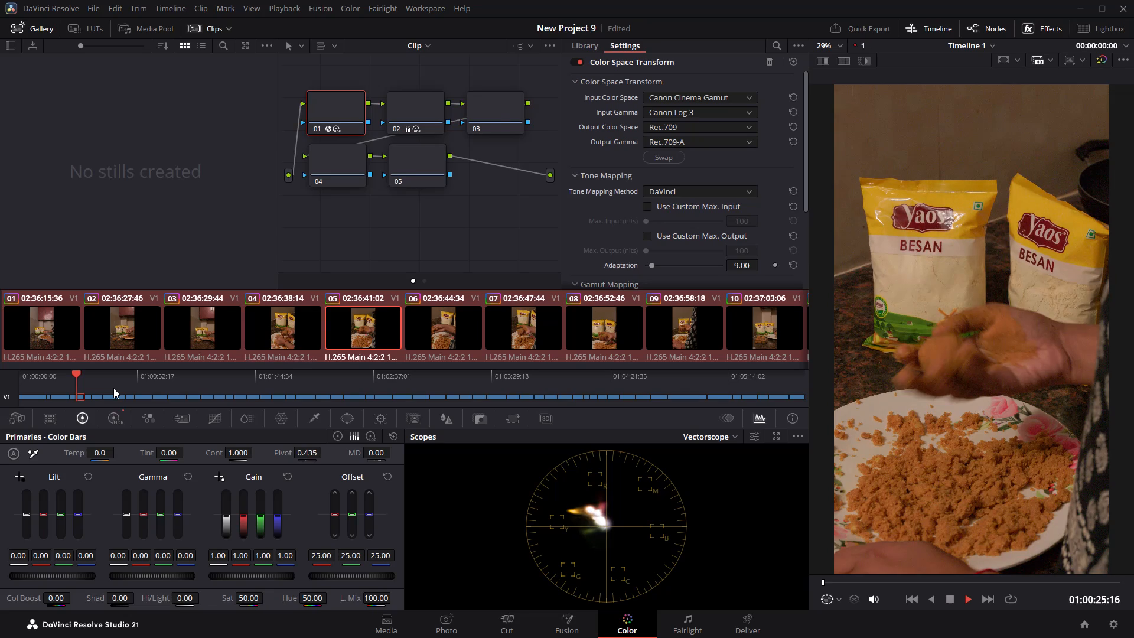
key("space")
key("space")
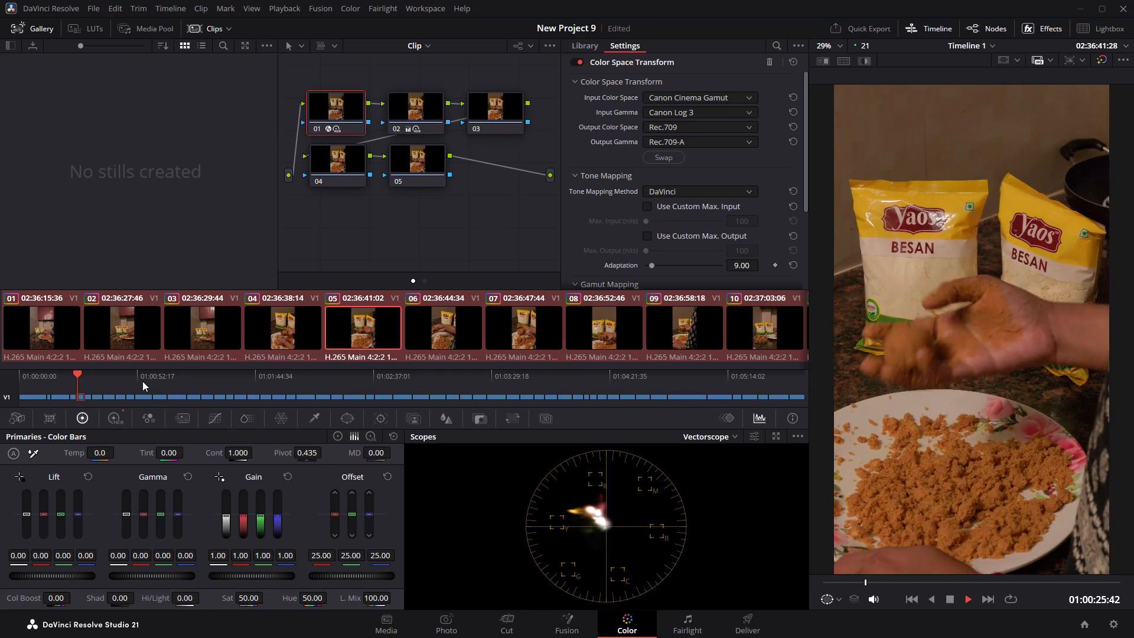
key("space")
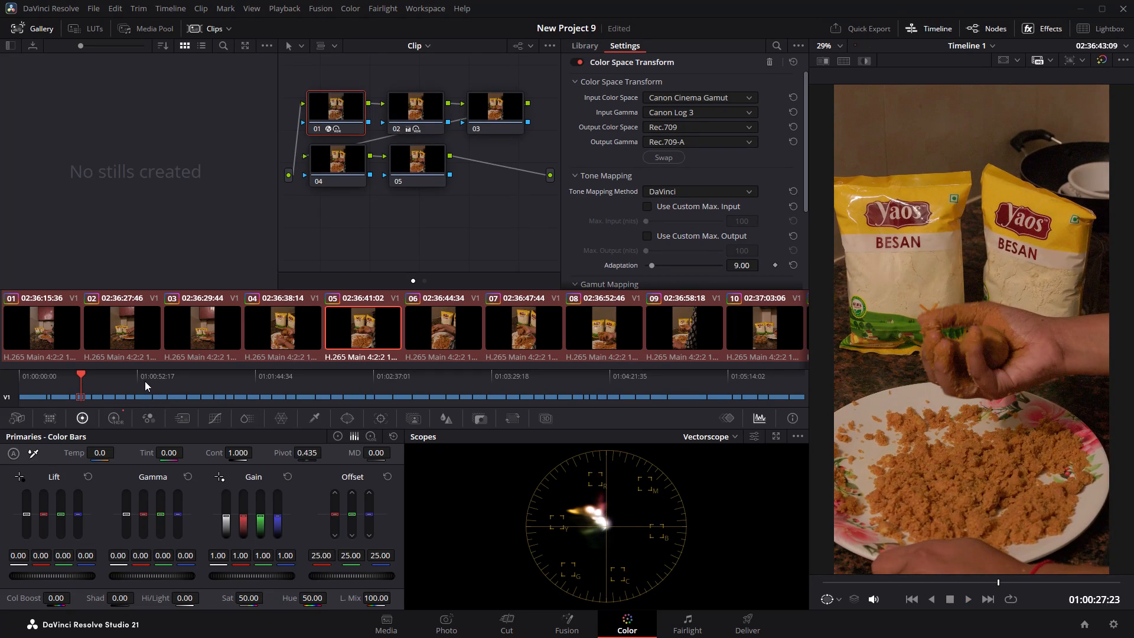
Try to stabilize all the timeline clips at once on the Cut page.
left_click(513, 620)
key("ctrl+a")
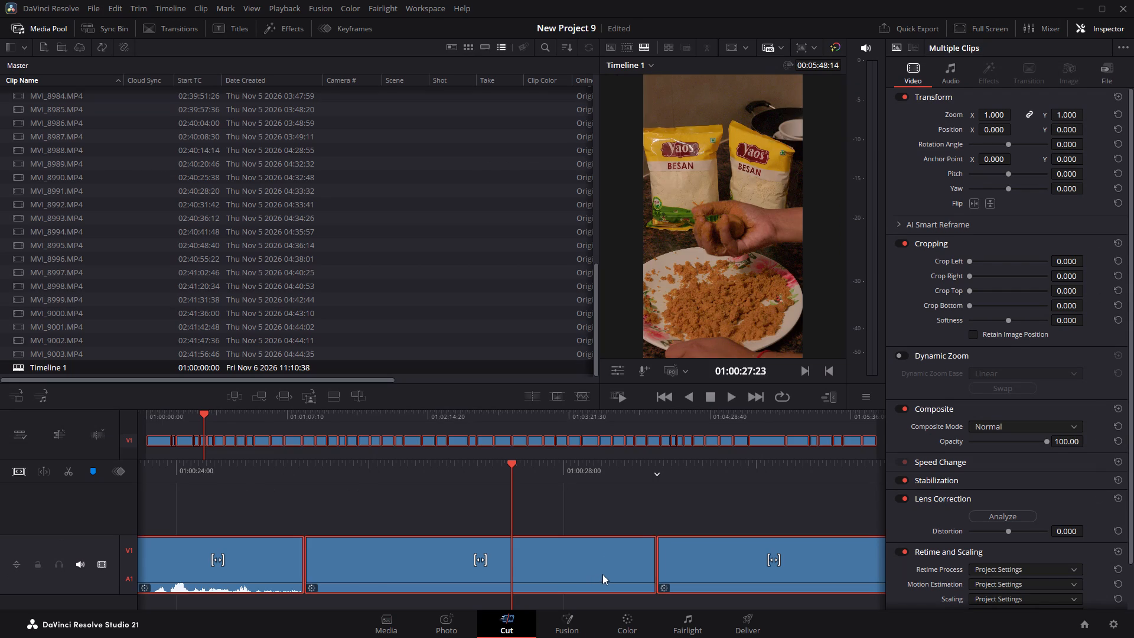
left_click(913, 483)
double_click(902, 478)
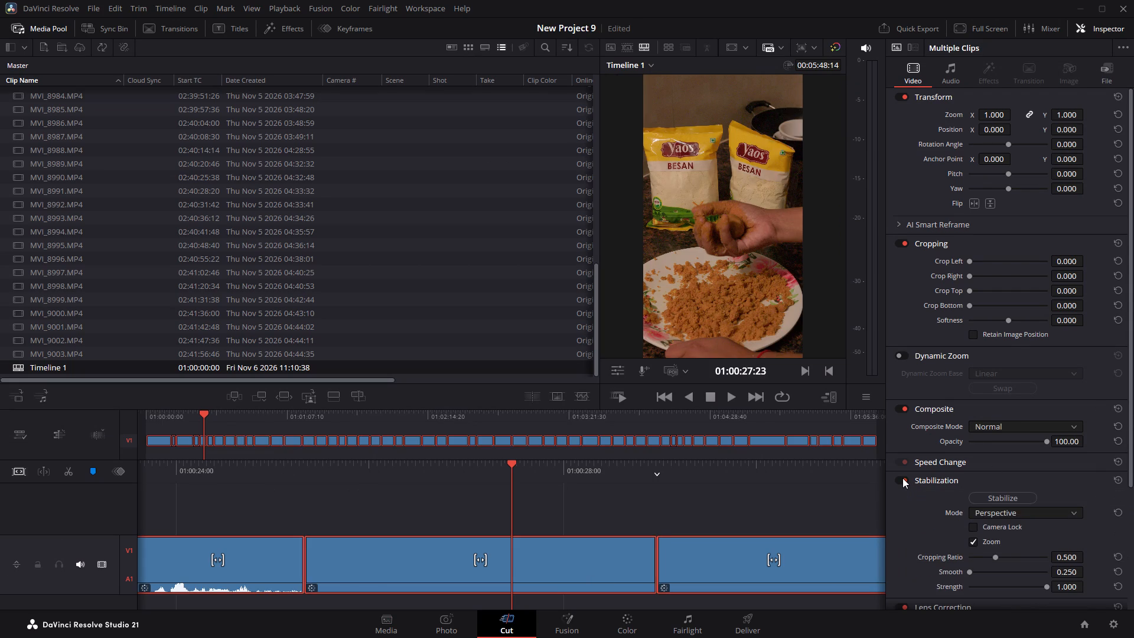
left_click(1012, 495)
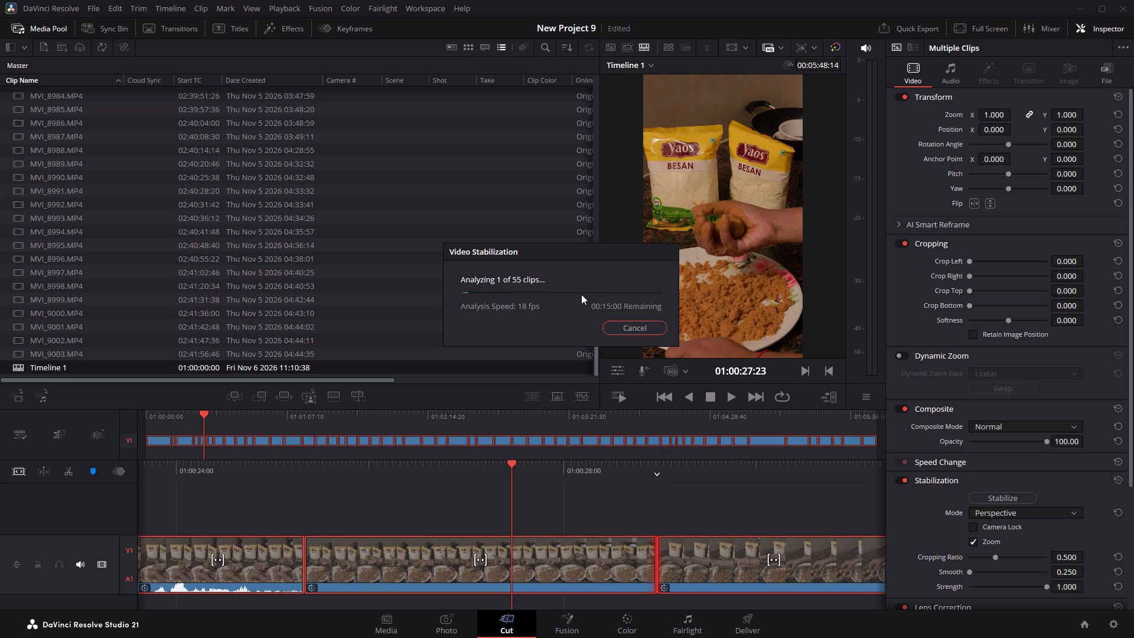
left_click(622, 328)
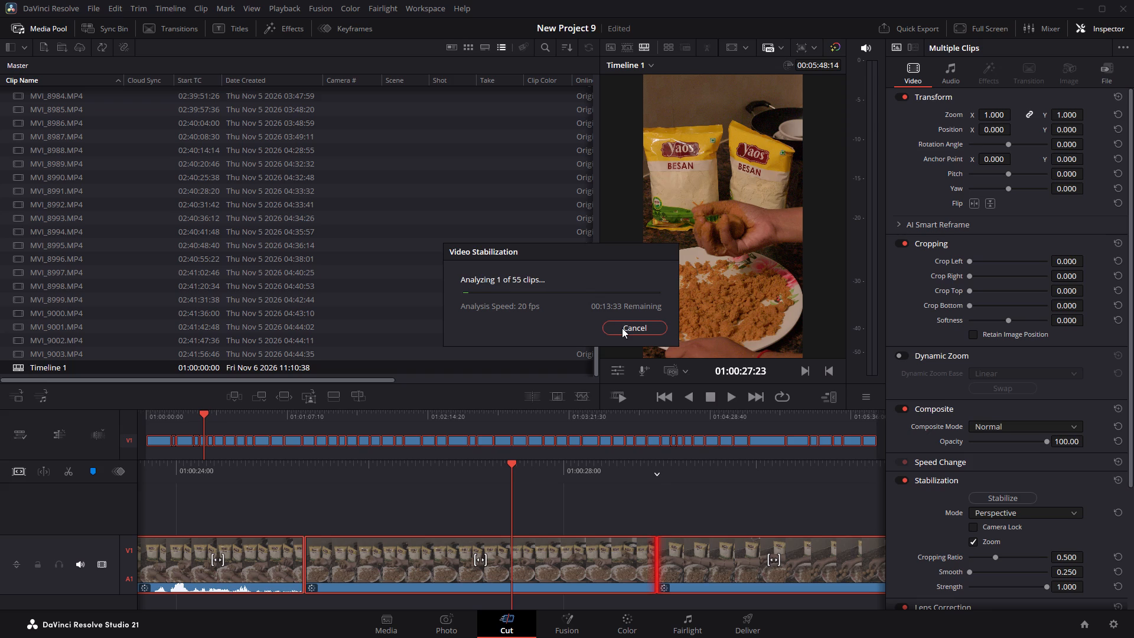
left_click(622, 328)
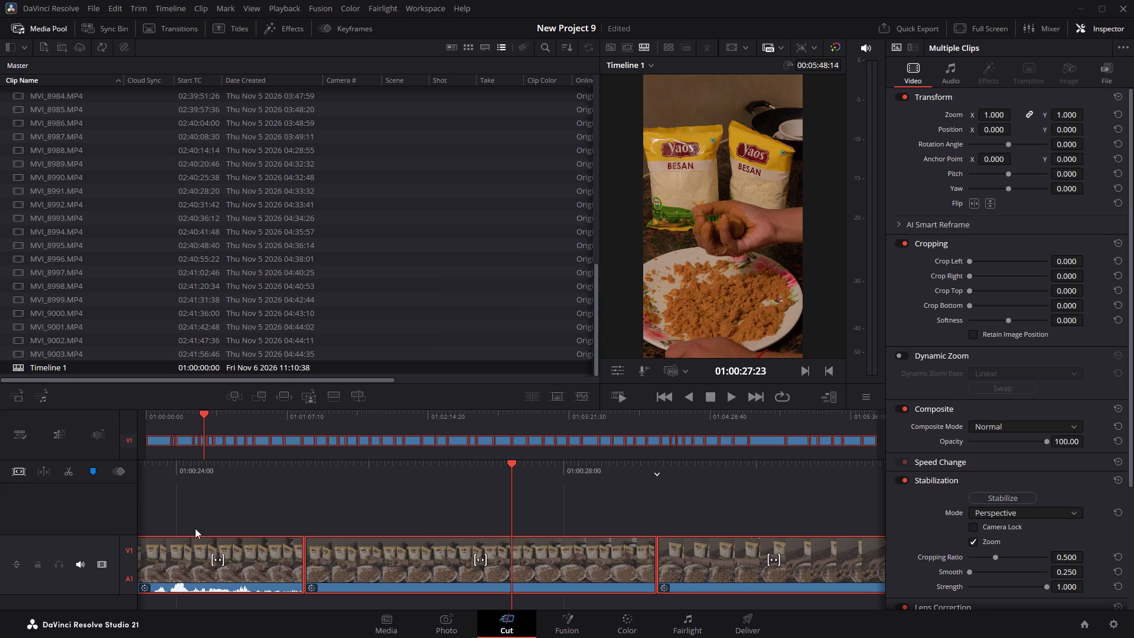
Scrub through the timeline to locate the boundary between the kitchen footage and the office footage.
left_click(234, 478)
scroll(367, 416, "up", 1)
scroll(338, 408, "down", 2)
left_click(259, 437)
left_click(494, 549)
left_click(450, 512)
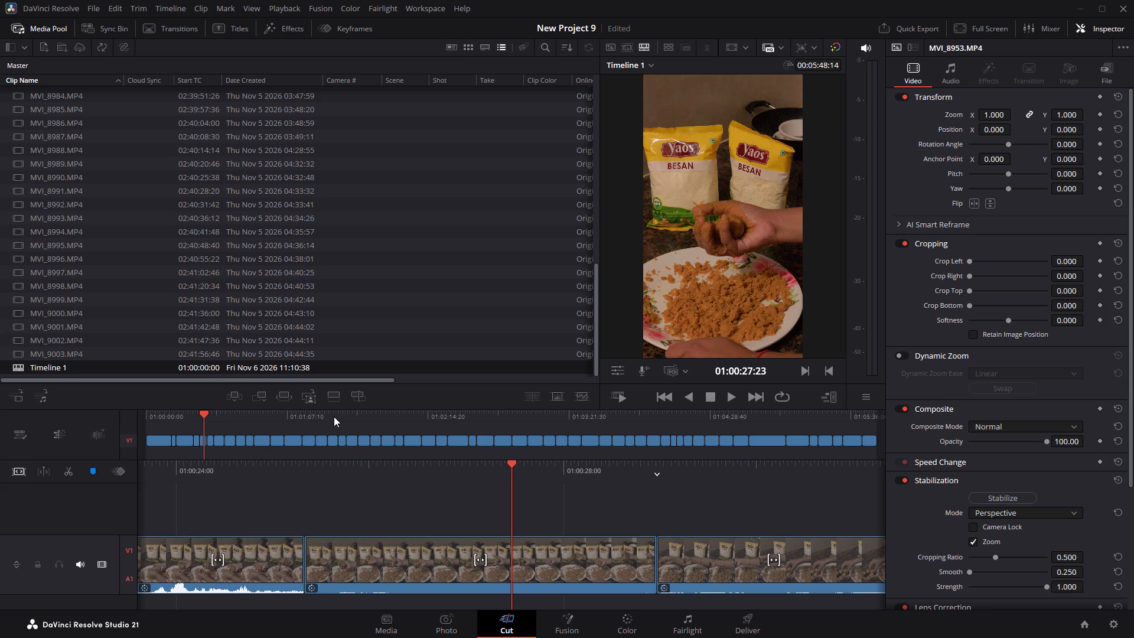
left_click(368, 430)
left_click(371, 440)
left_click(377, 415)
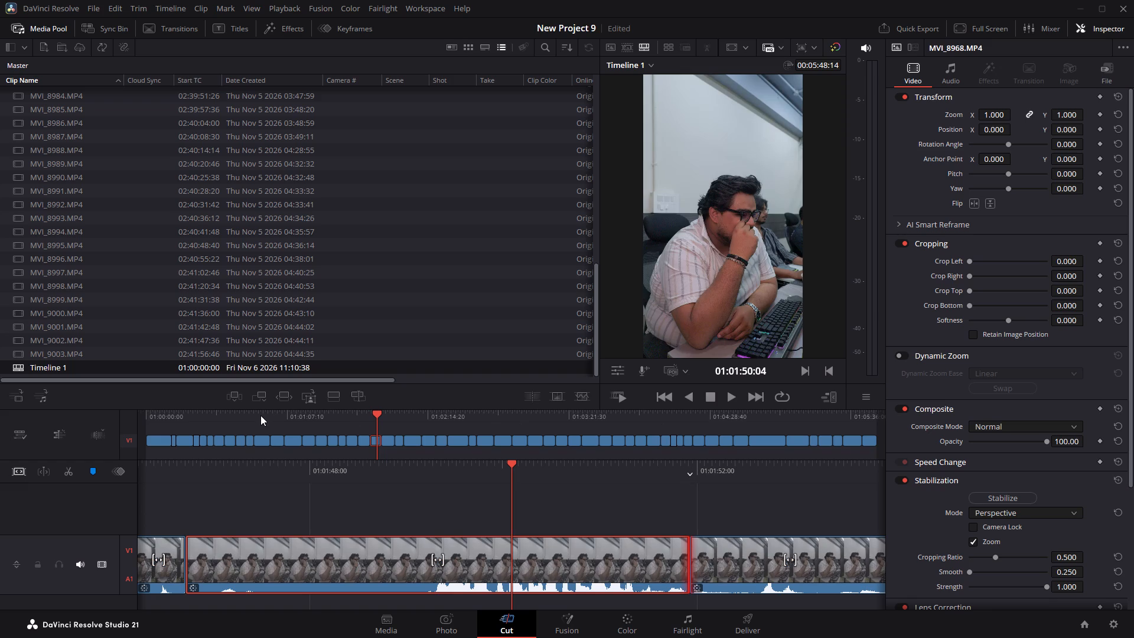
left_click_drag(259, 411, 200, 417)
left_click_drag(189, 428, 216, 427)
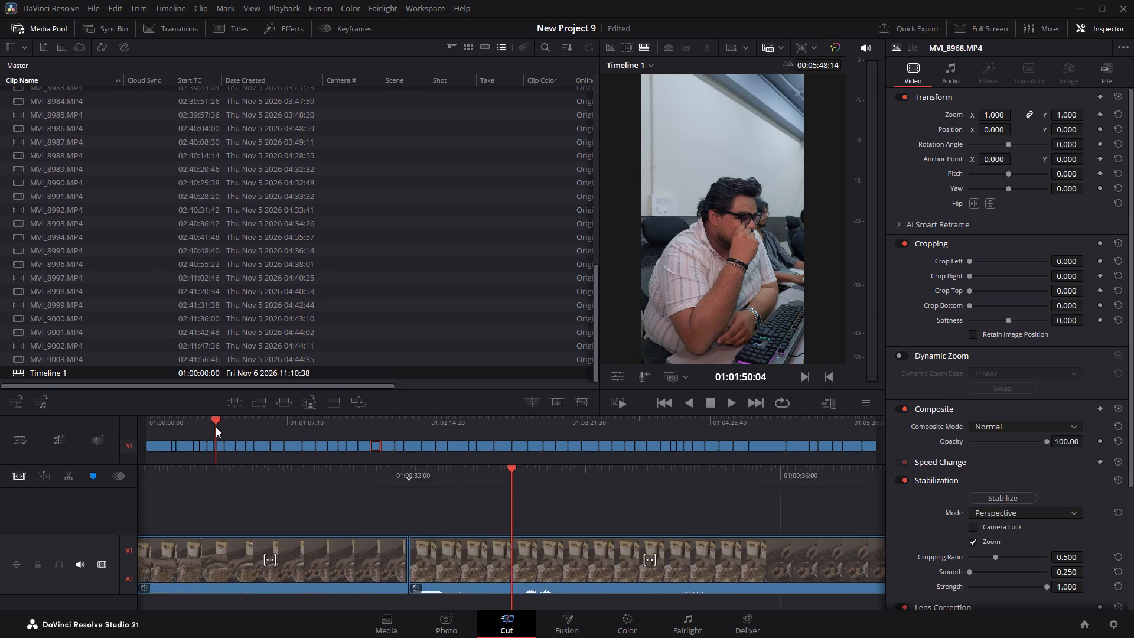
left_click_drag(216, 427, 271, 431)
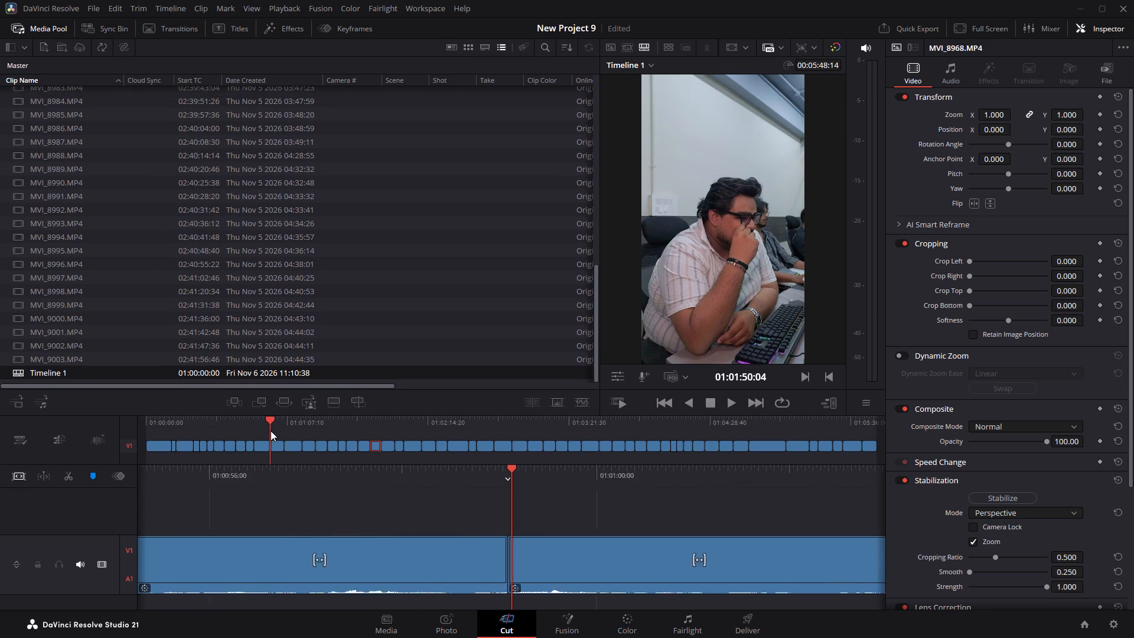
left_click_drag(271, 431, 292, 431)
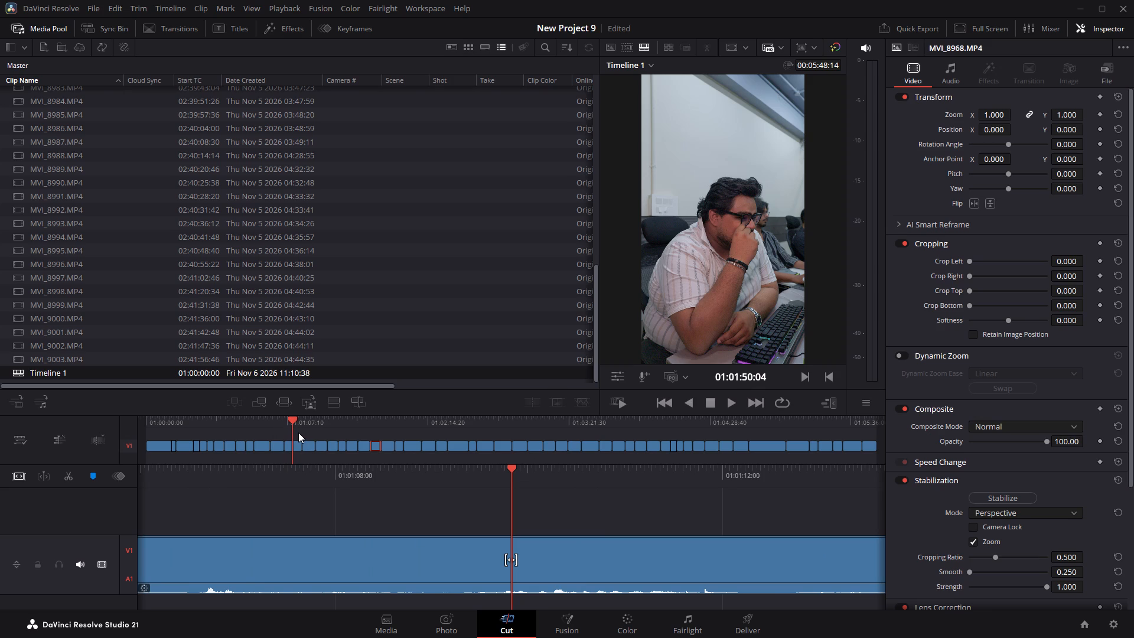
left_click(291, 417)
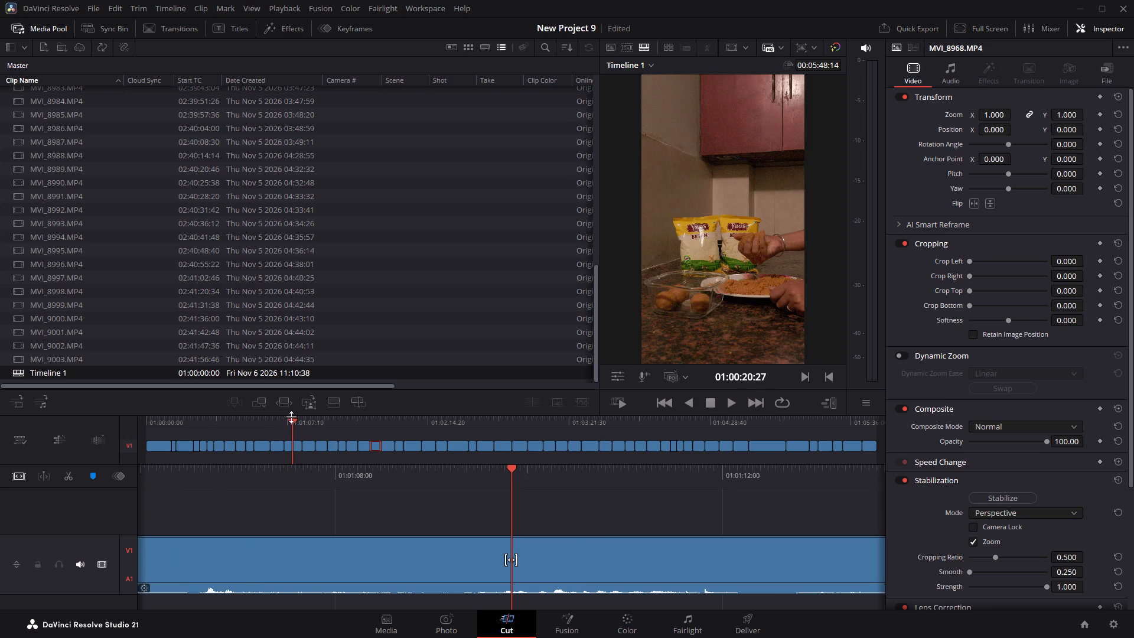
left_click_drag(293, 421, 310, 428)
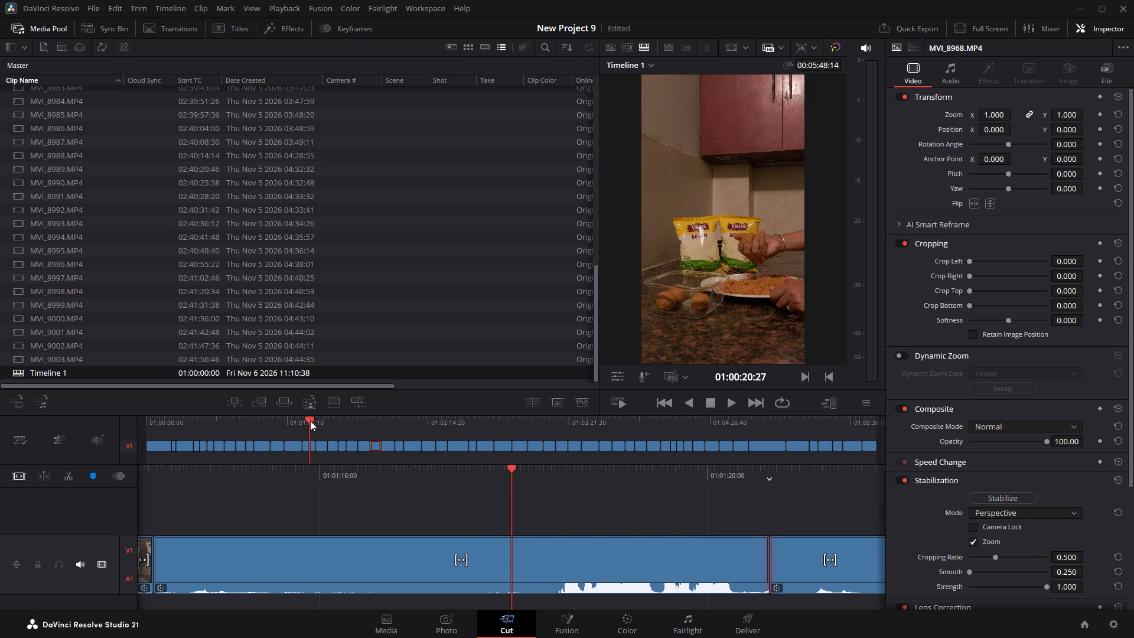
left_click_drag(310, 421, 301, 422)
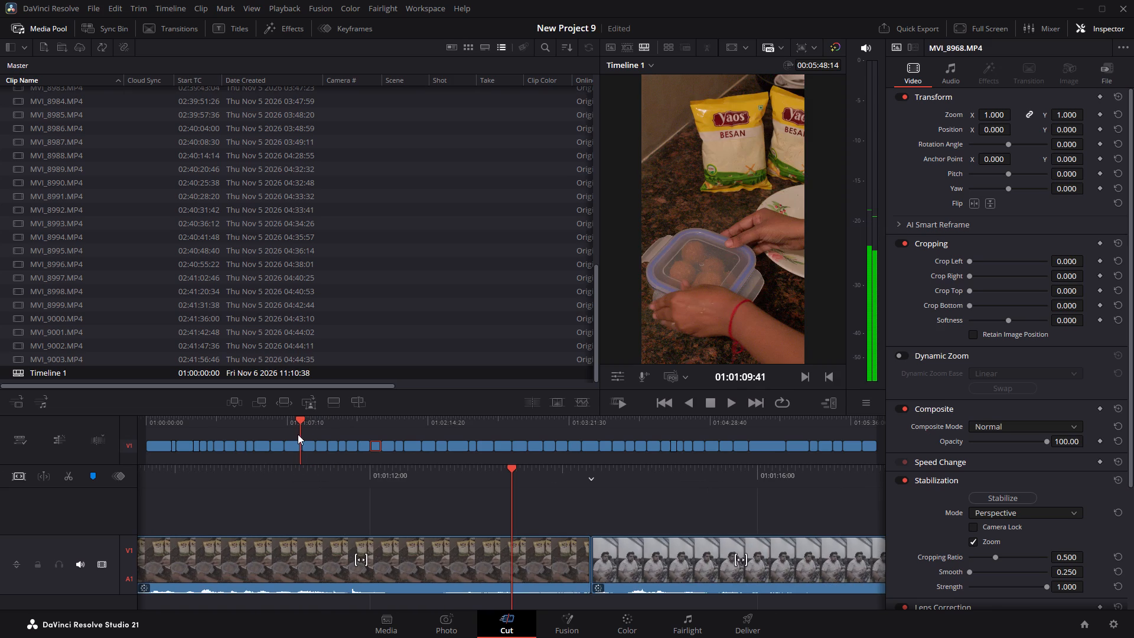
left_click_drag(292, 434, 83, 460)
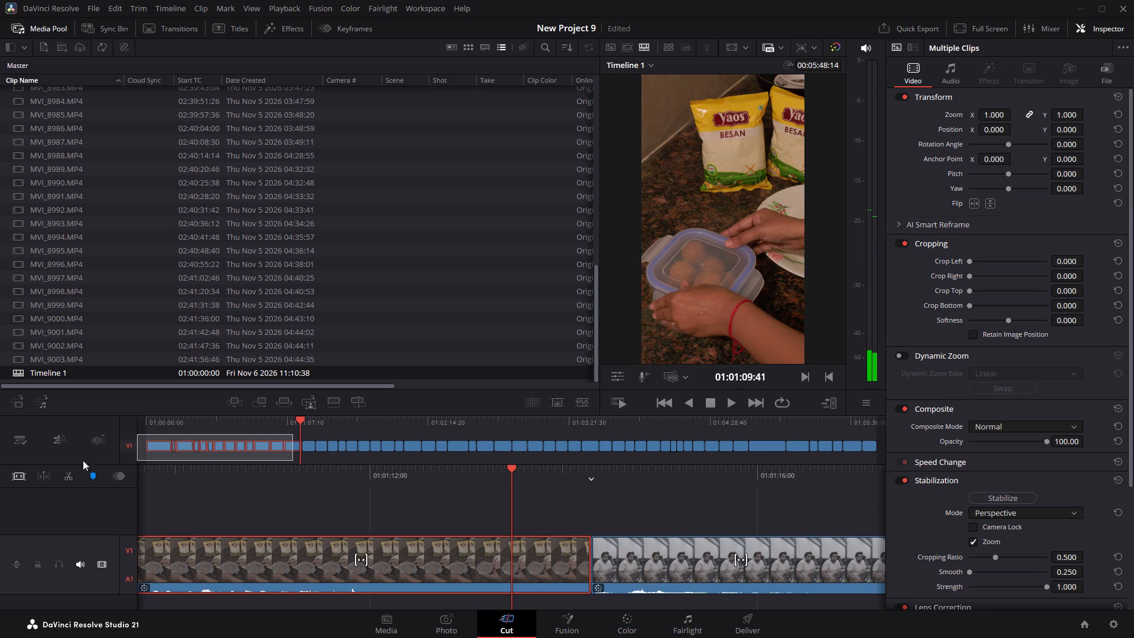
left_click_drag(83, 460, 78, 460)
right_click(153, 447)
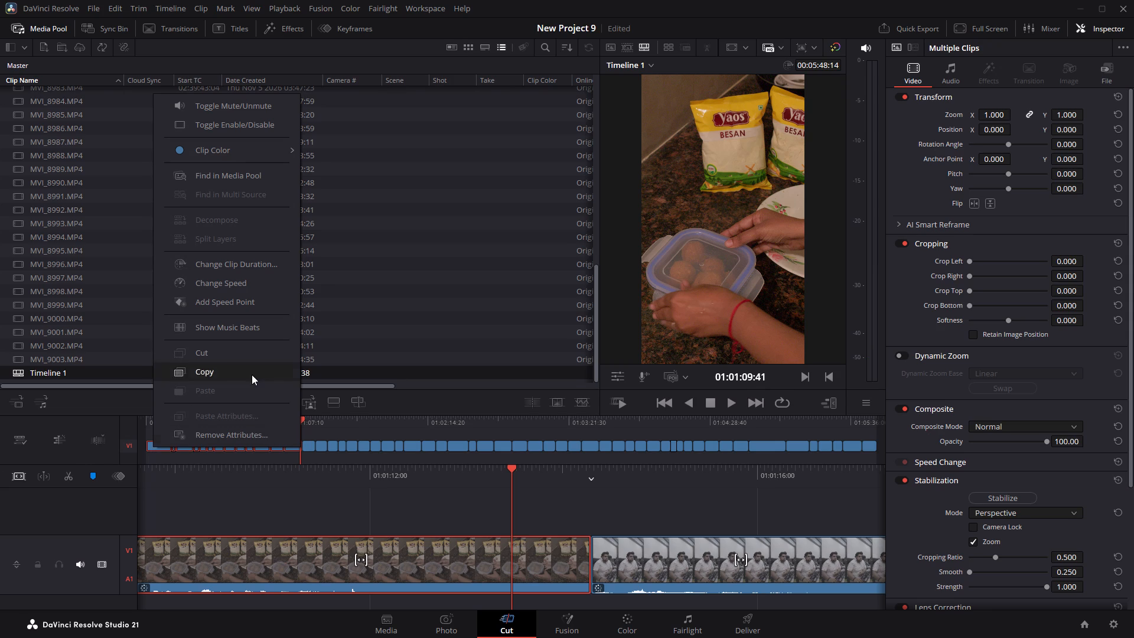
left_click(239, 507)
Stabilize all the kitchen clips from the start of the timeline up to the first office clip.
left_click_drag(162, 431, 211, 440)
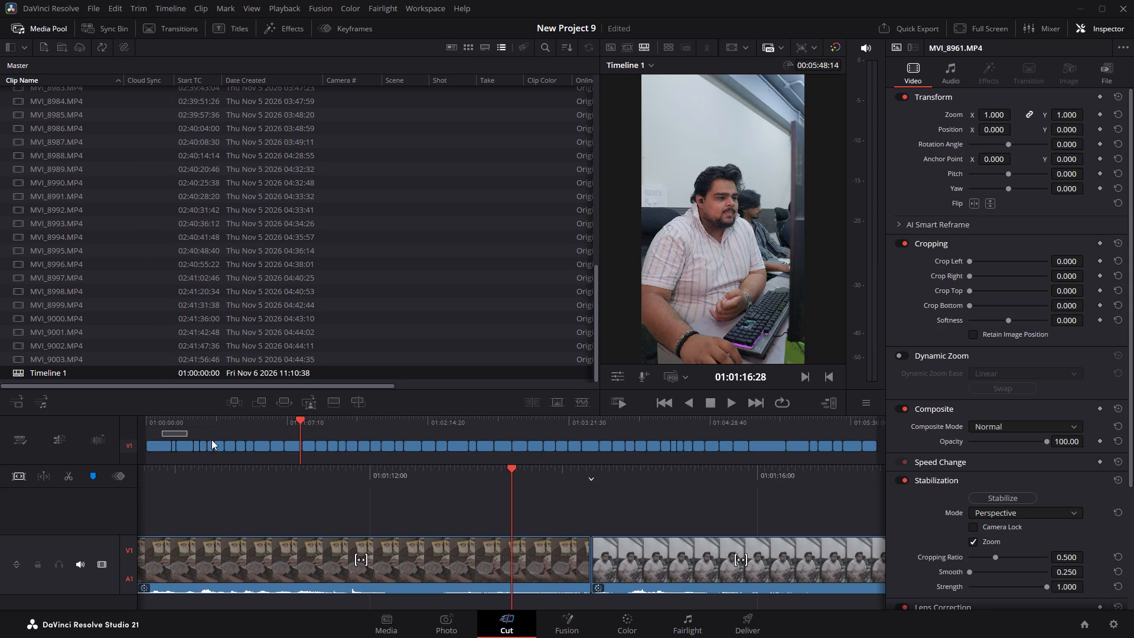
left_click_drag(211, 440, 293, 454)
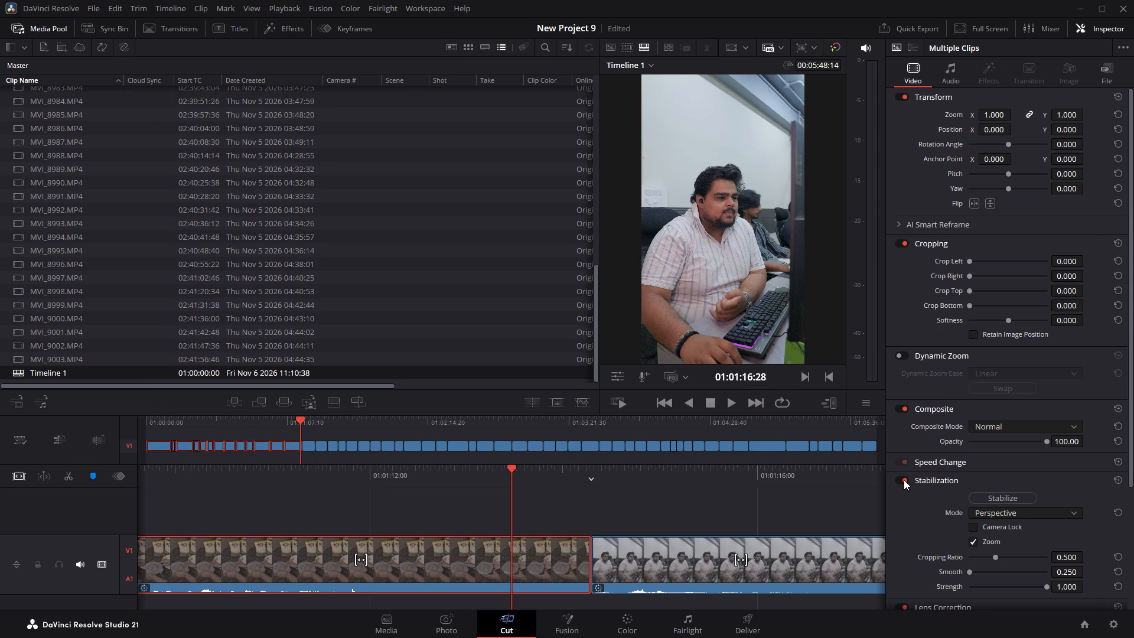
left_click(903, 480)
left_click(903, 480)
left_click(1023, 500)
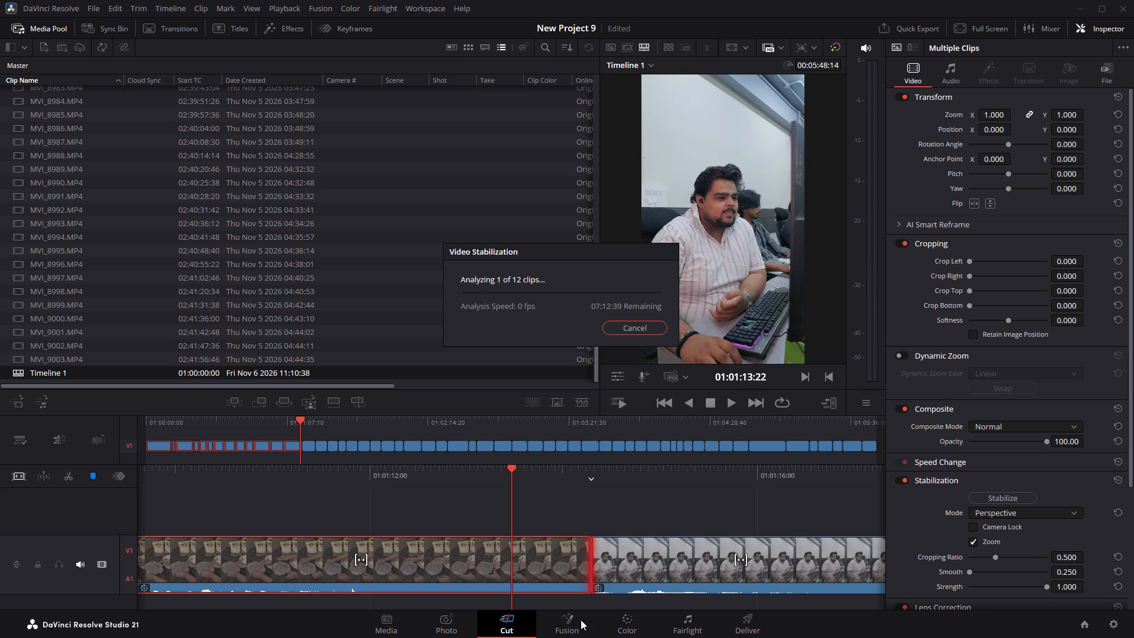
Open Task Manager to check system performance during the stabilization analysis, and return to DaVinci Resolve.
left_click(587, 637)
key("super+space")
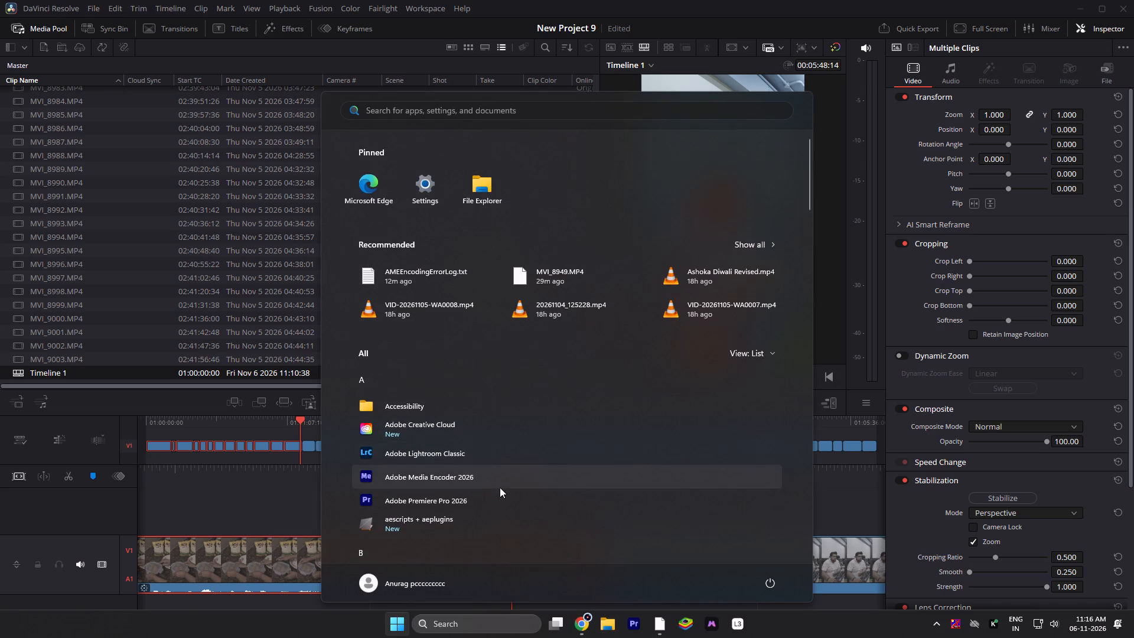
type("tas")
key("Return")
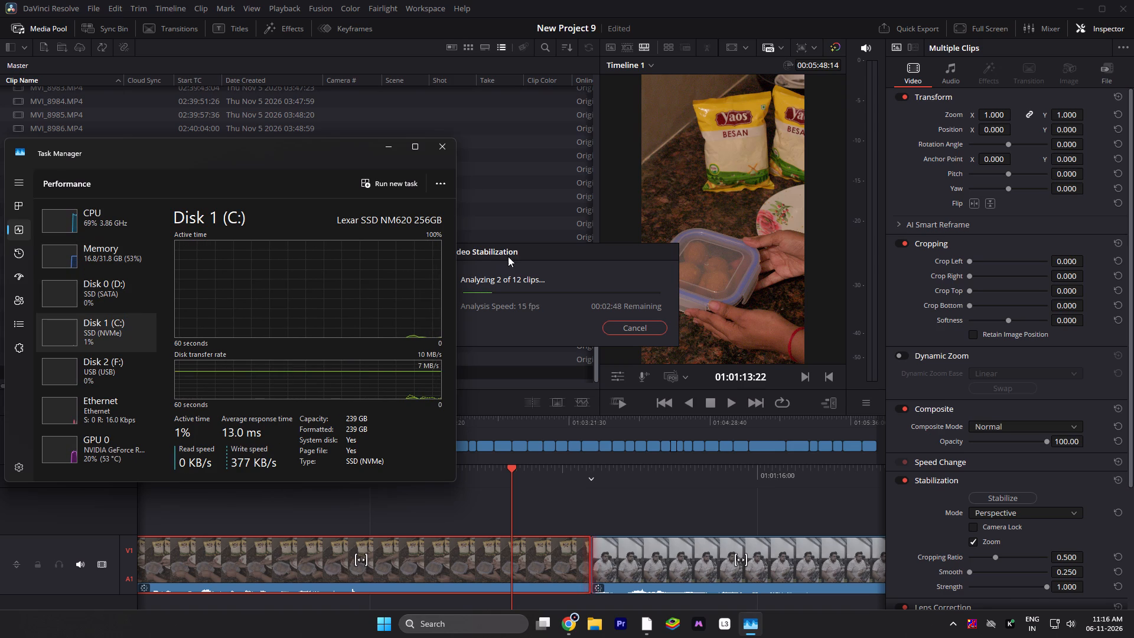
left_click(535, 256)
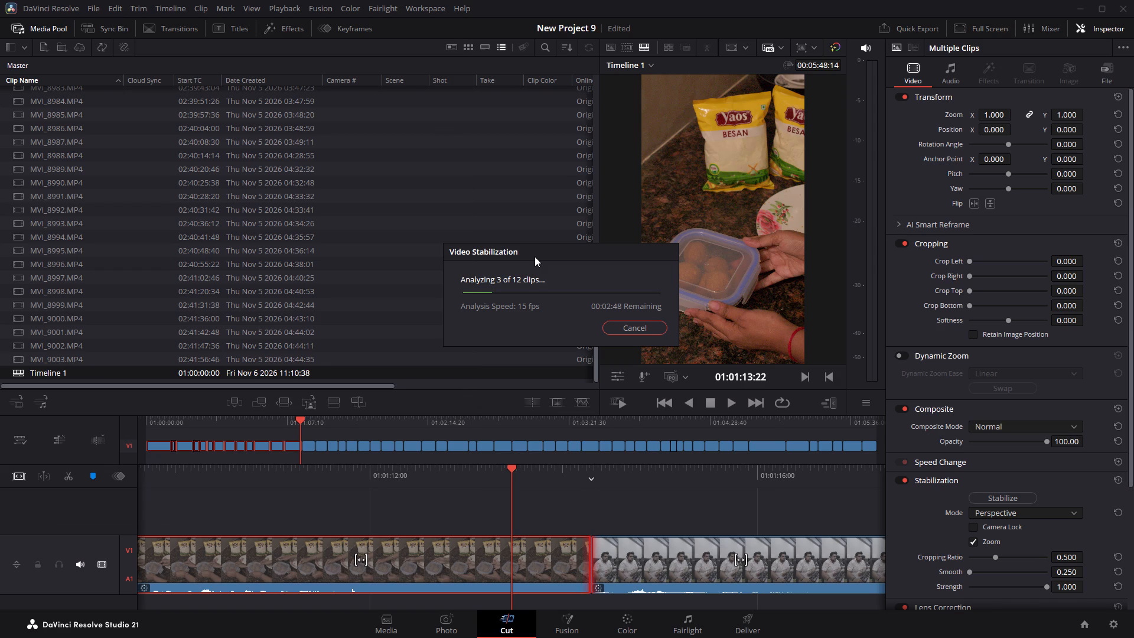
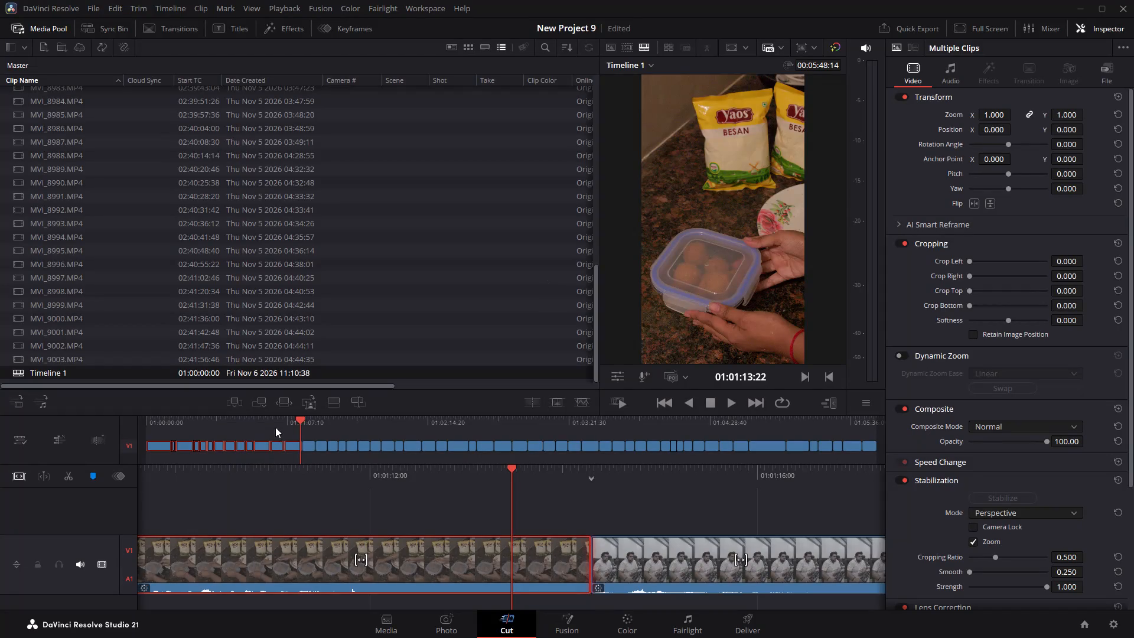
Play back the stabilized kitchen clips from the start of the timeline to check the stabilization.
left_click_drag(297, 420, 296, 420)
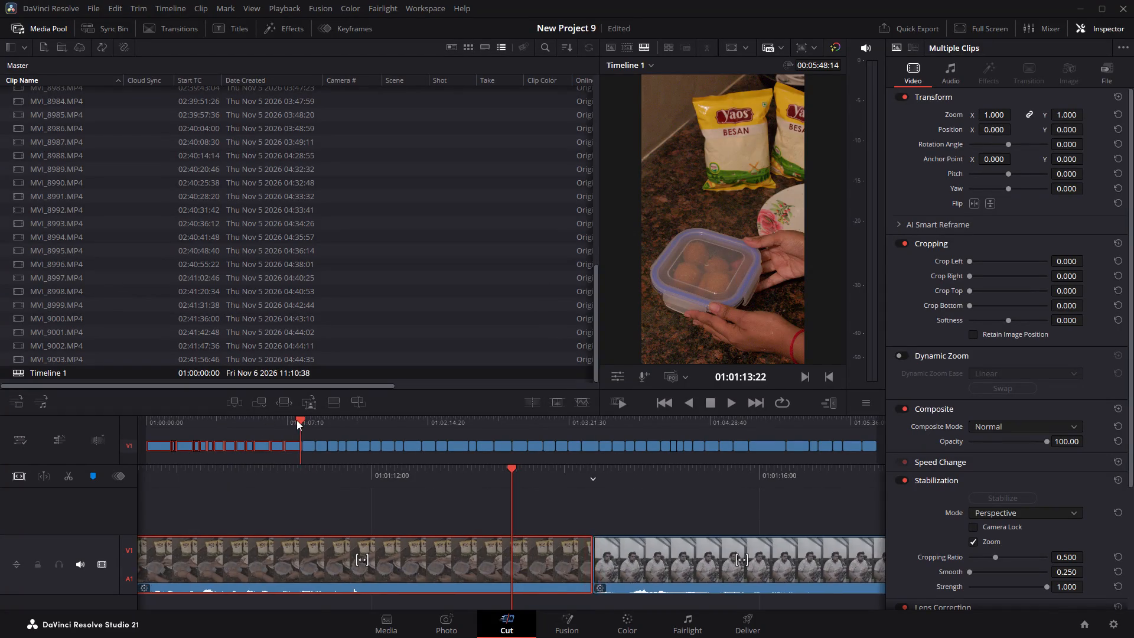
left_click_drag(296, 420, 0, 429)
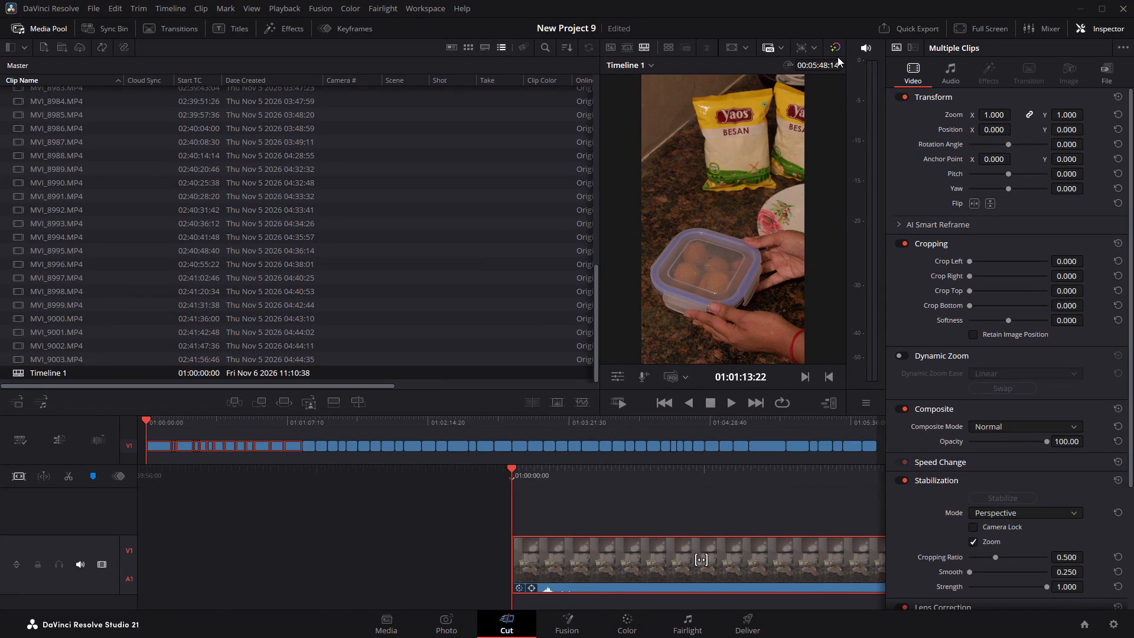
left_click(781, 46)
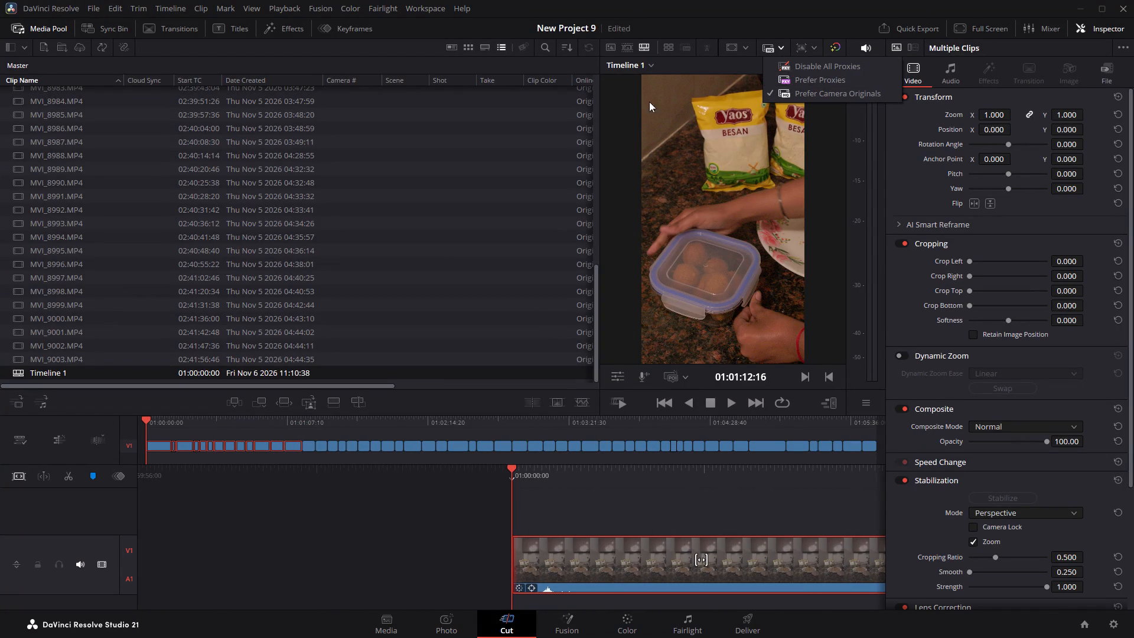
left_click(692, 71)
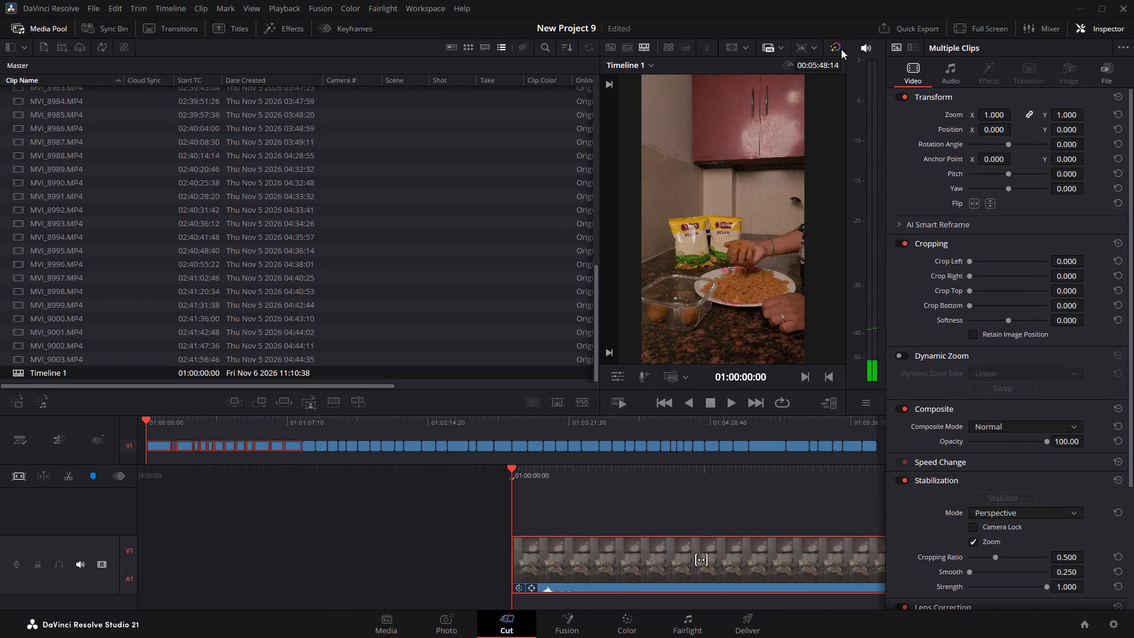
key("space")
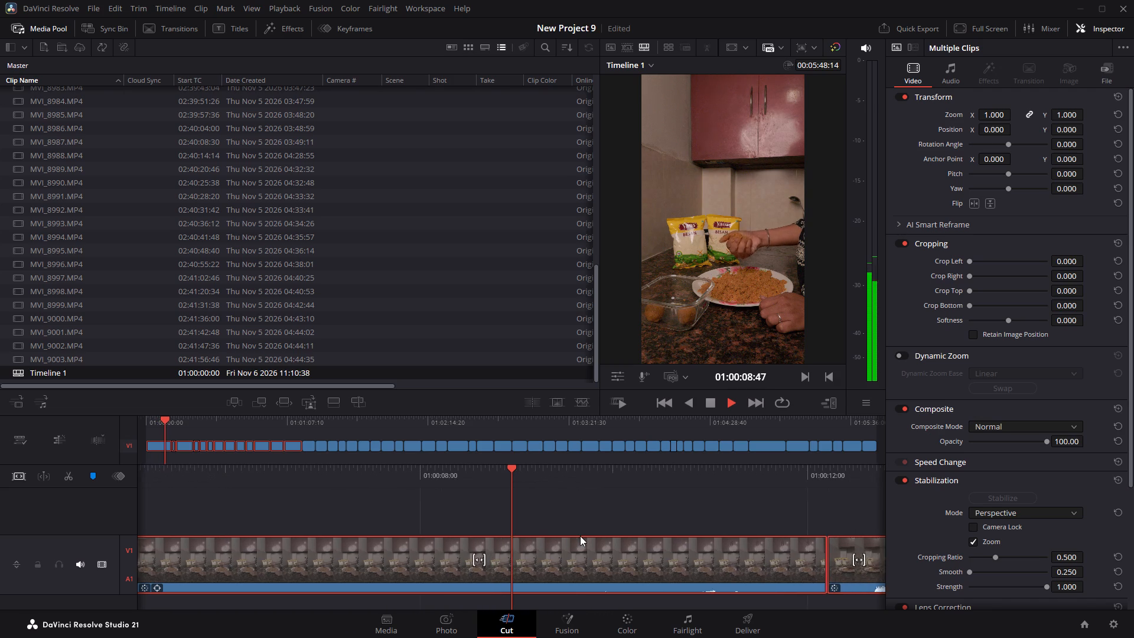
key("space")
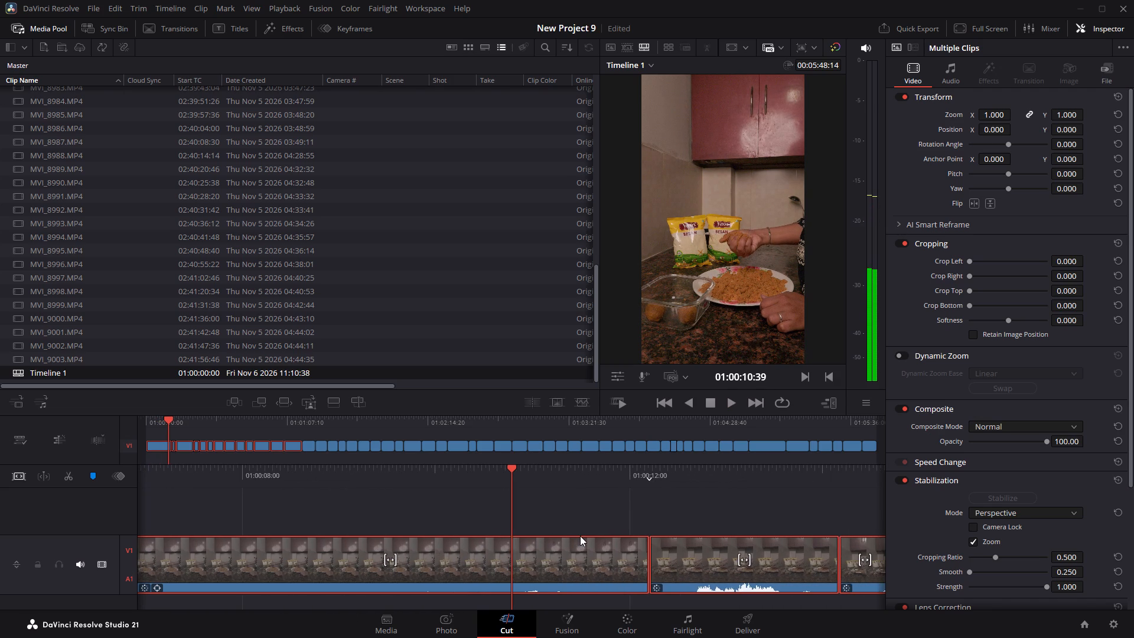
key("space")
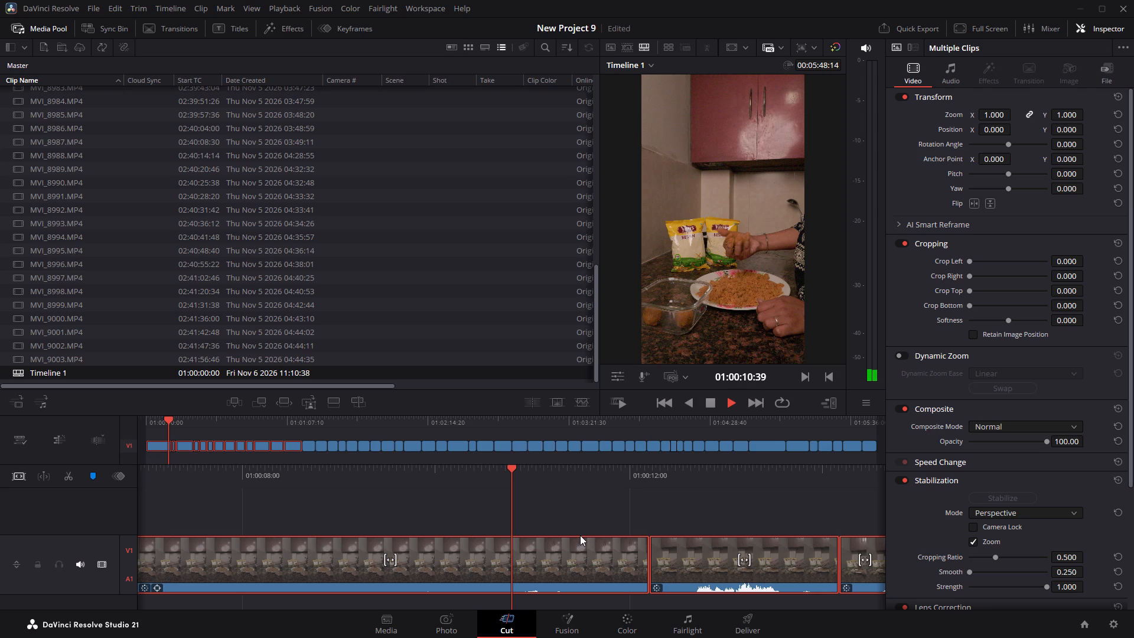
left_click(606, 517)
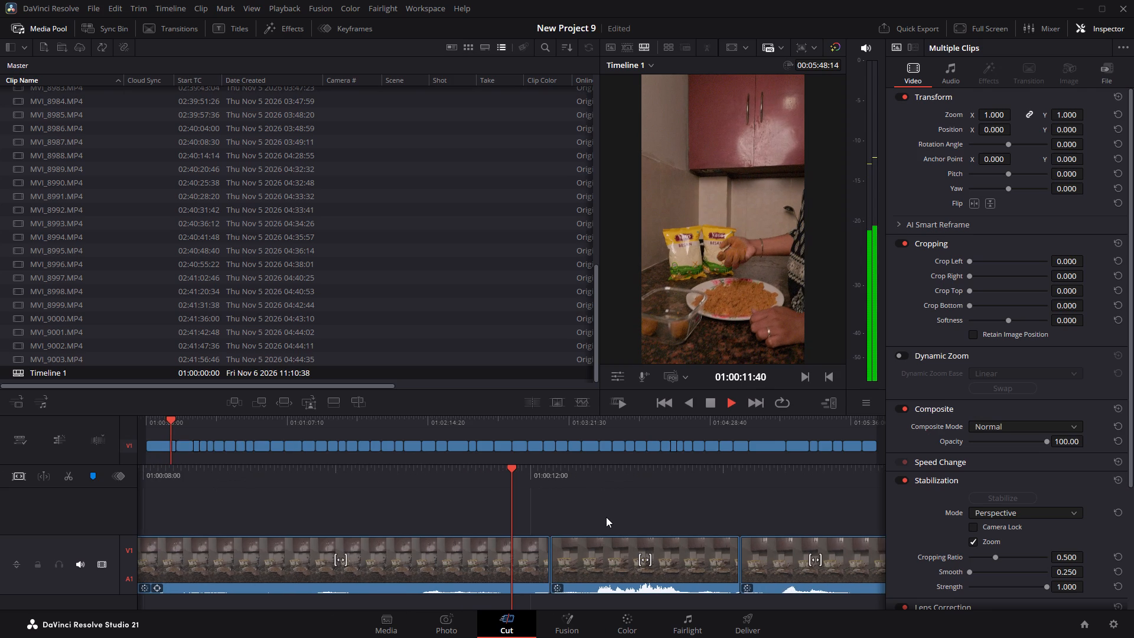
key("space")
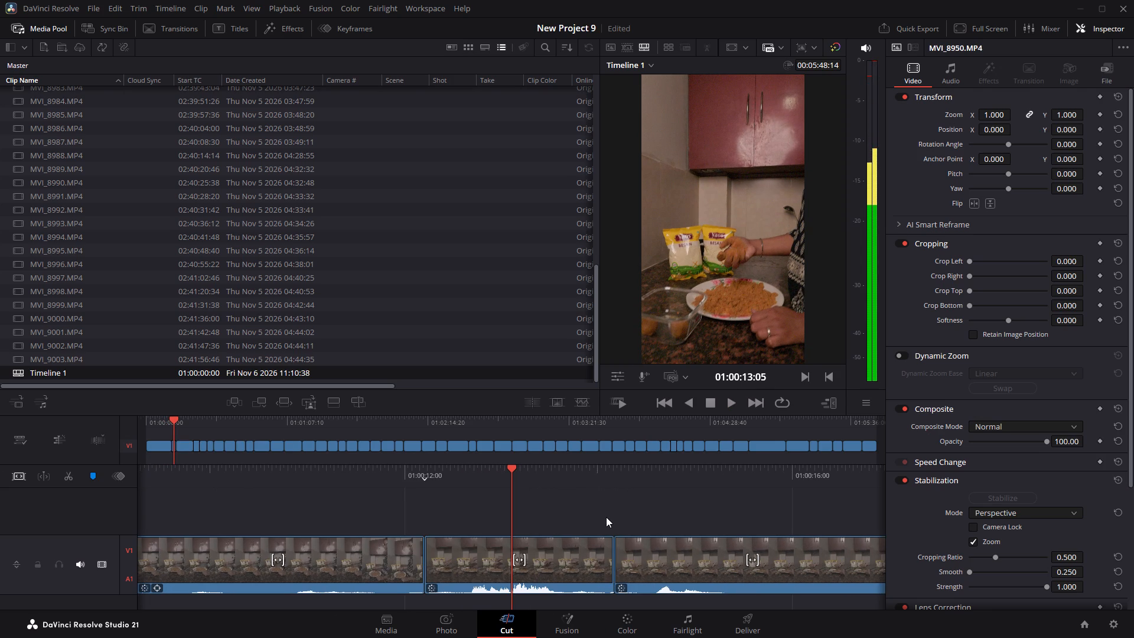
key("space")
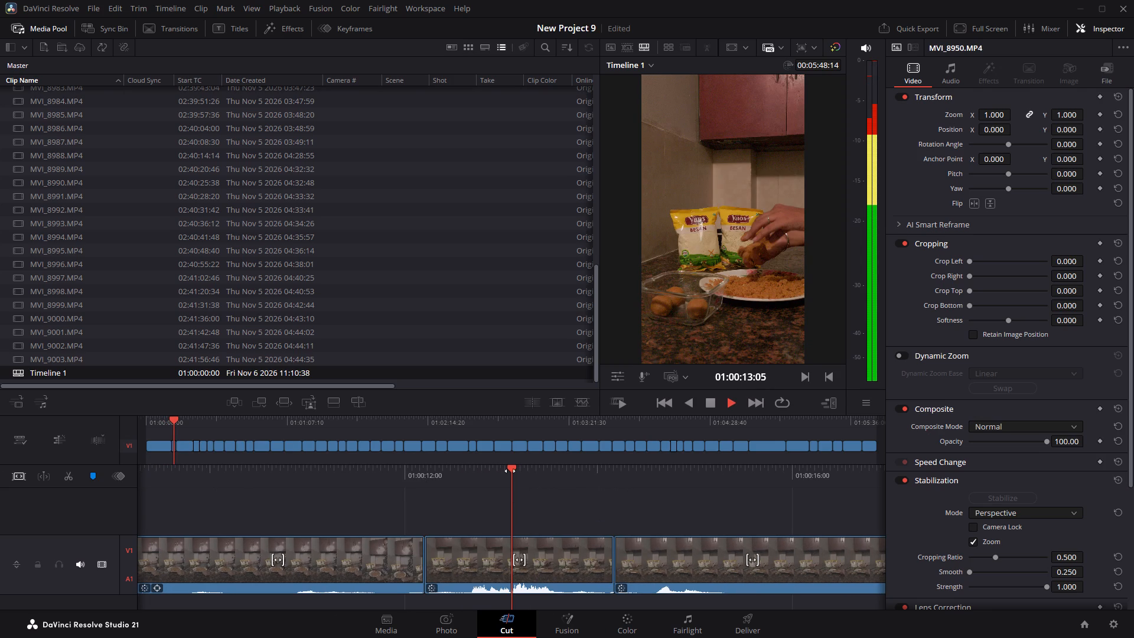
left_click_drag(510, 471, 537, 474)
key("space")
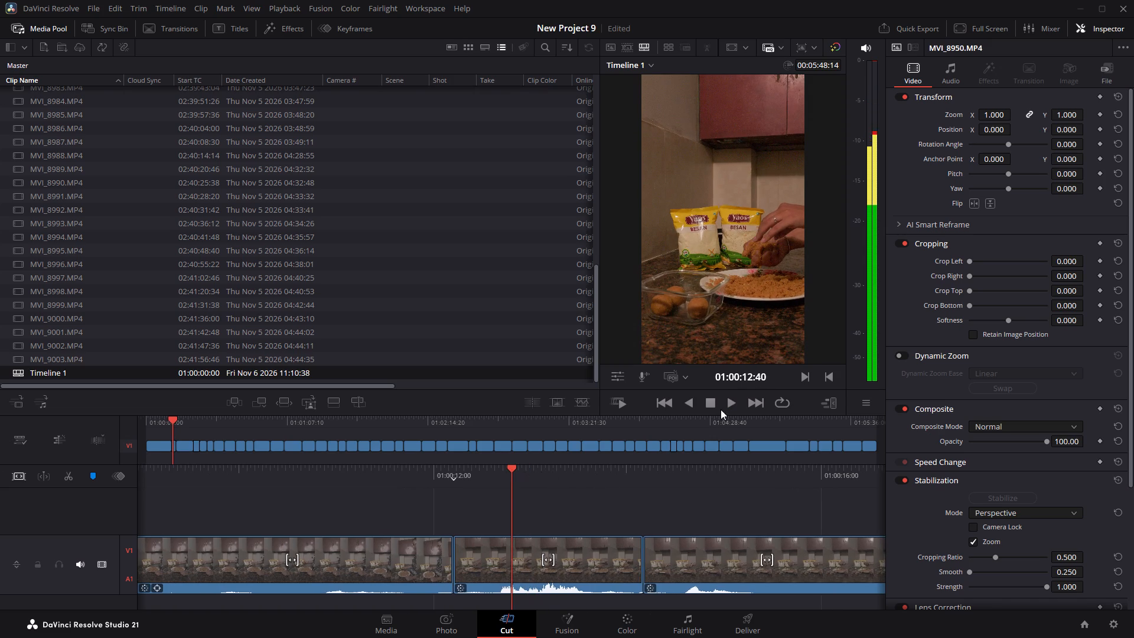
left_click(731, 403)
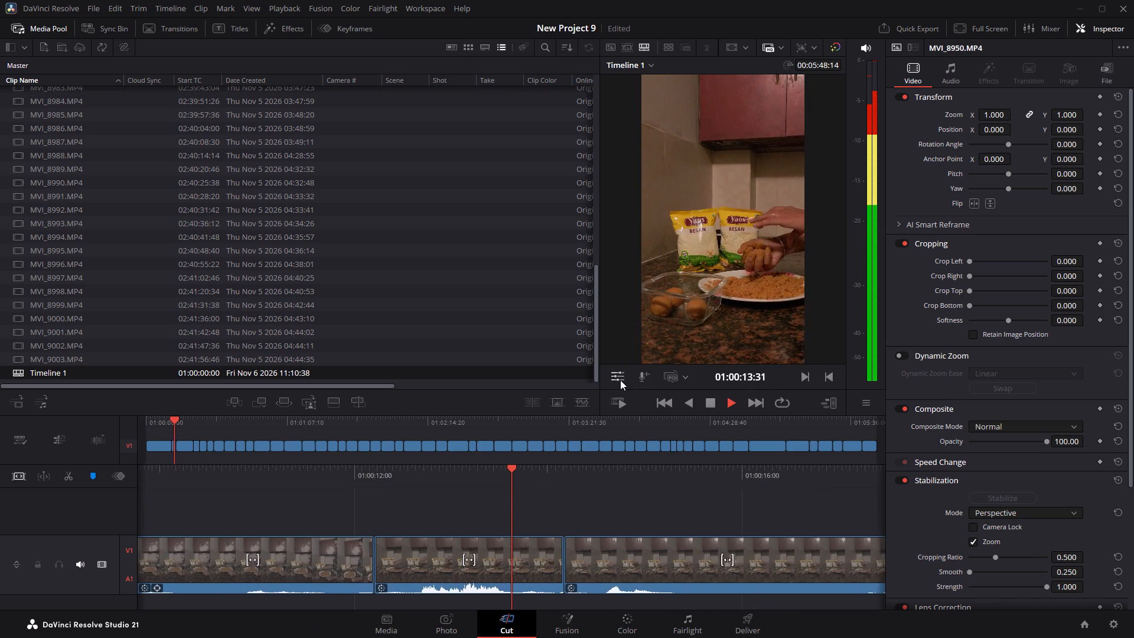
left_click(620, 380)
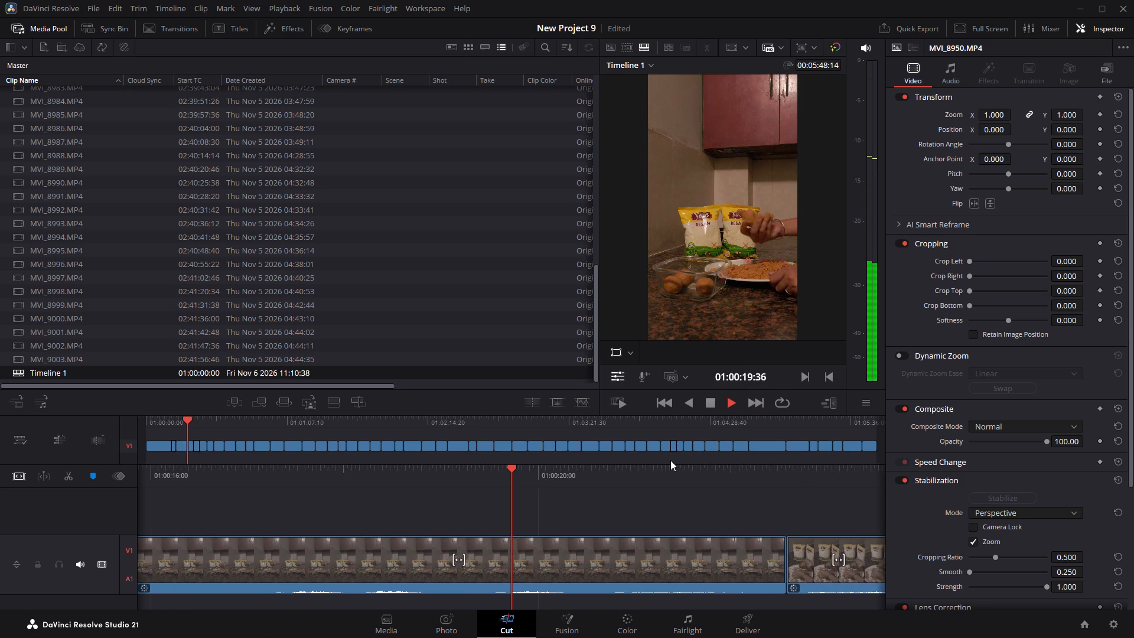
key("space")
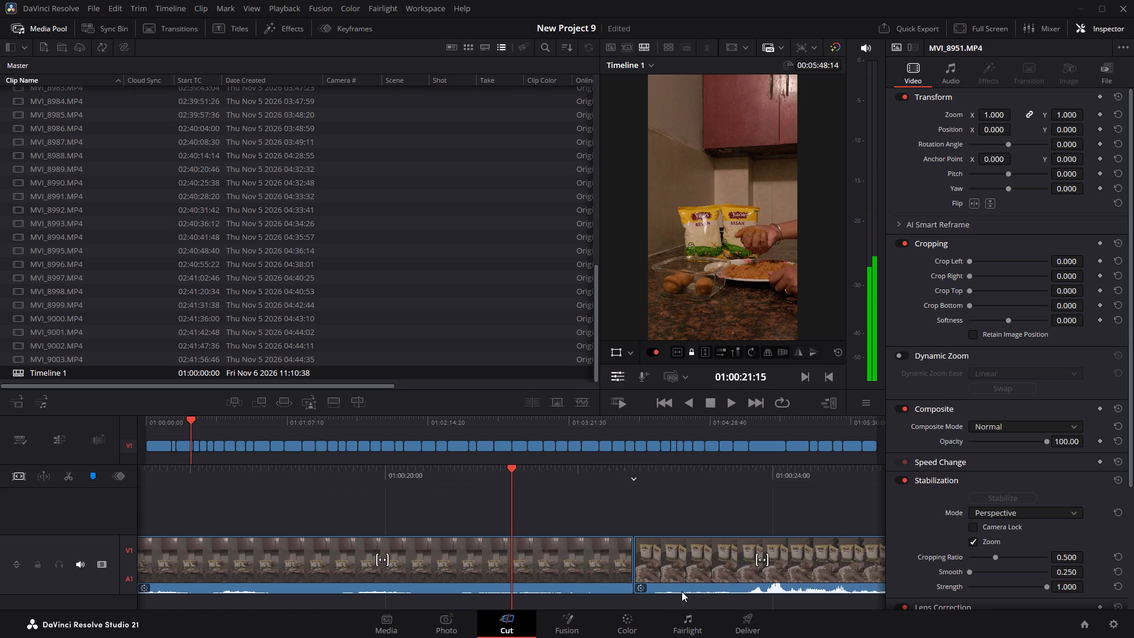
Scrub through the timeline on the Color page to review the grade, especially on the office clips near the end.
left_click(611, 636)
left_click_drag(385, 375, 409, 376)
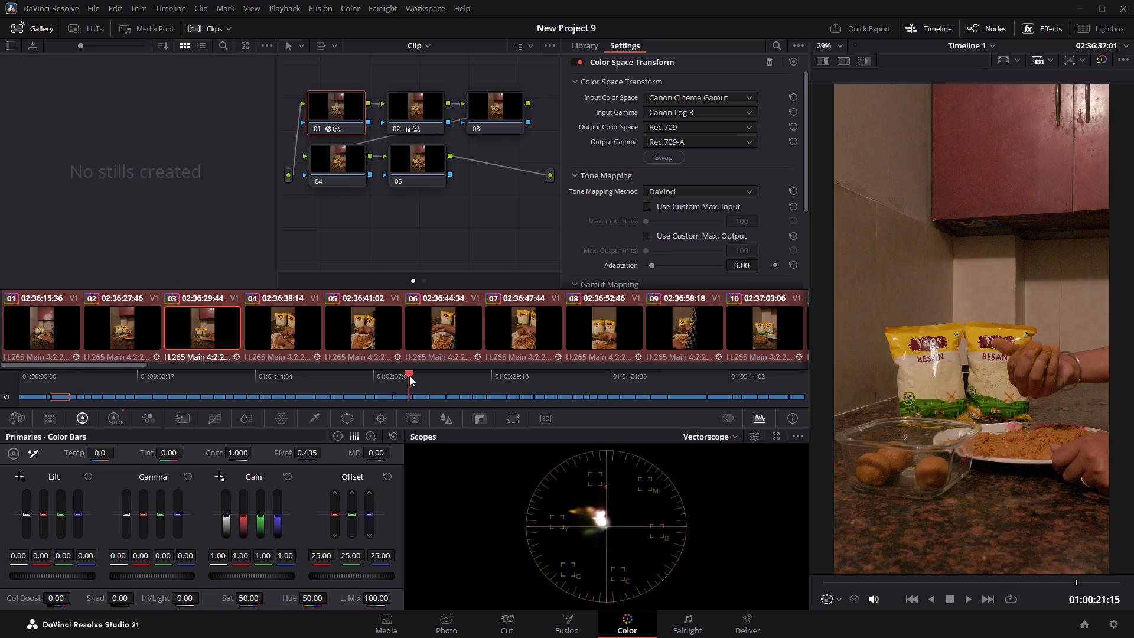
left_click_drag(409, 376, 403, 374)
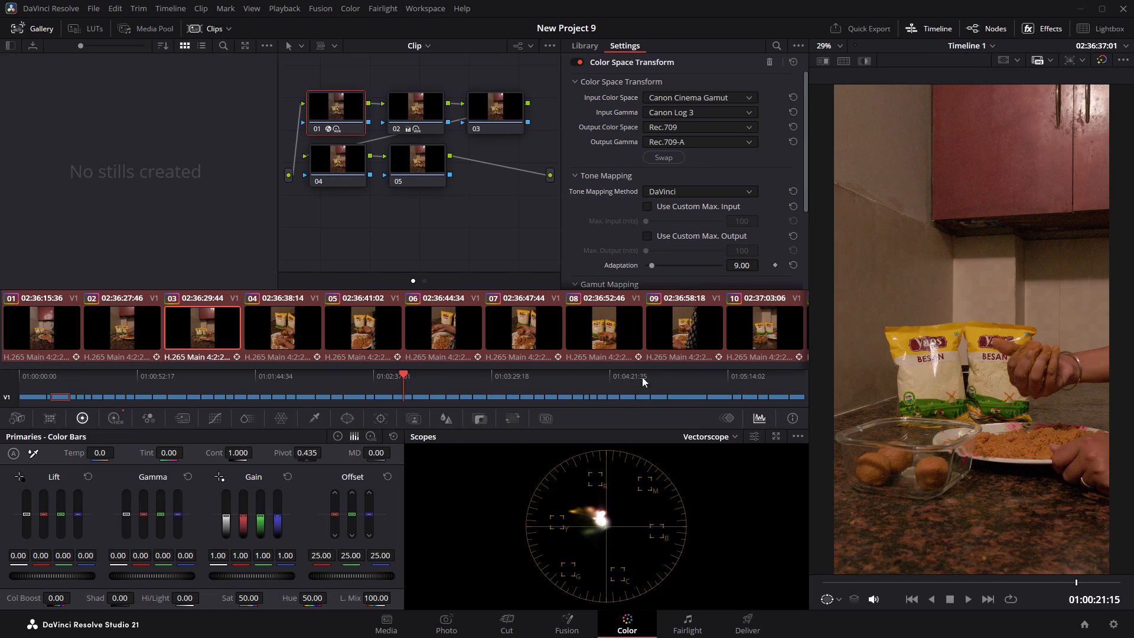
left_click_drag(666, 376, 682, 377)
left_click_drag(682, 377, 795, 385)
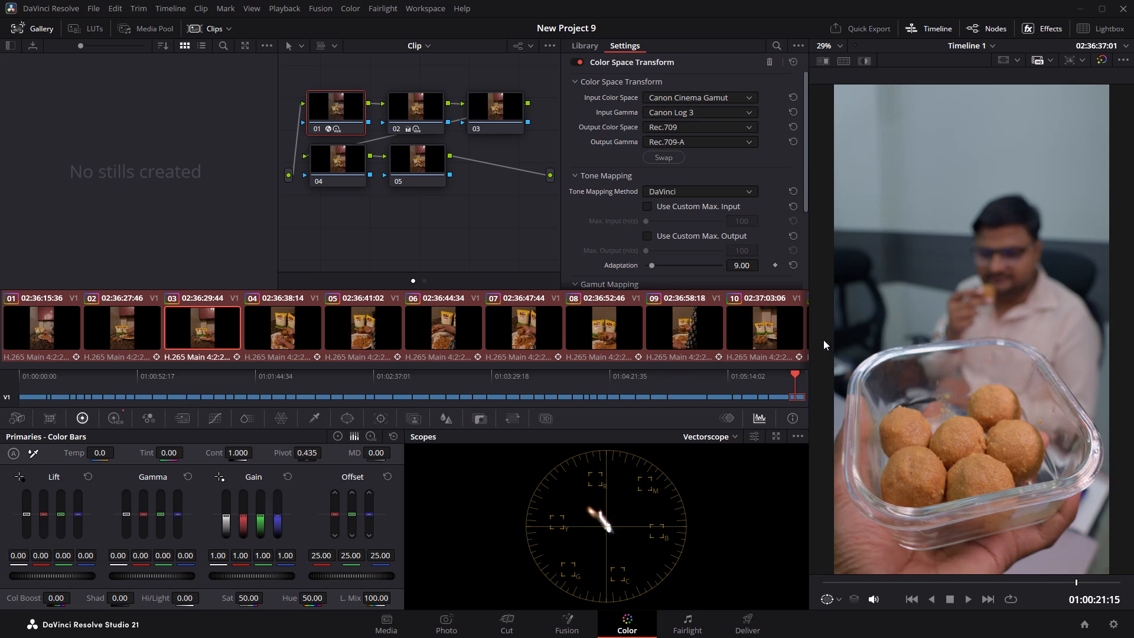
left_click_drag(792, 375, 774, 374)
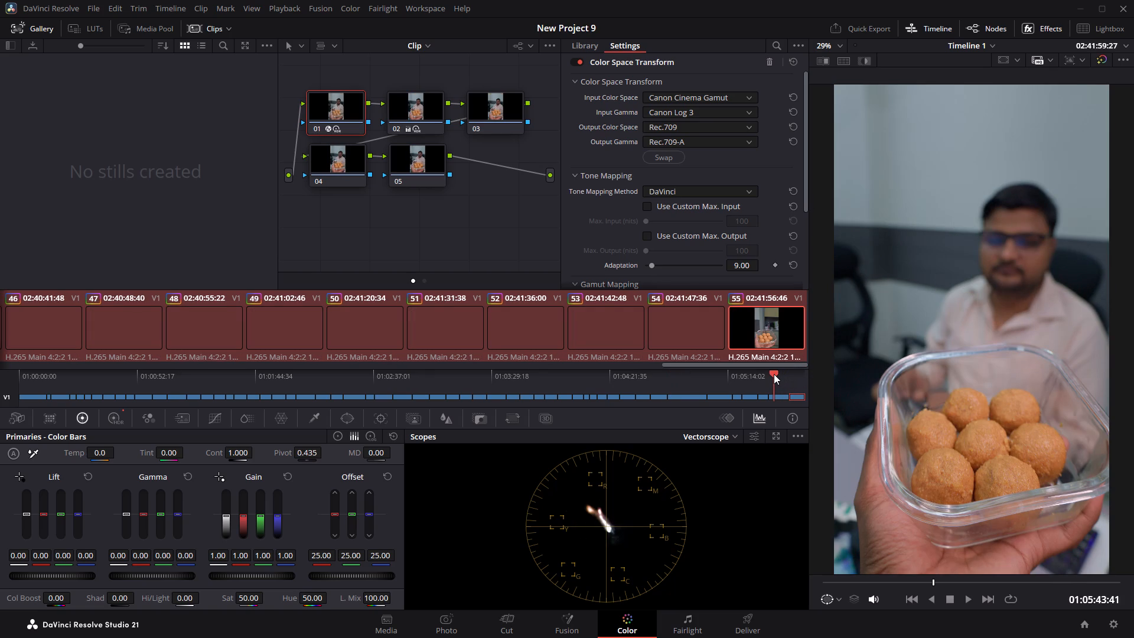
left_click_drag(774, 374, 773, 374)
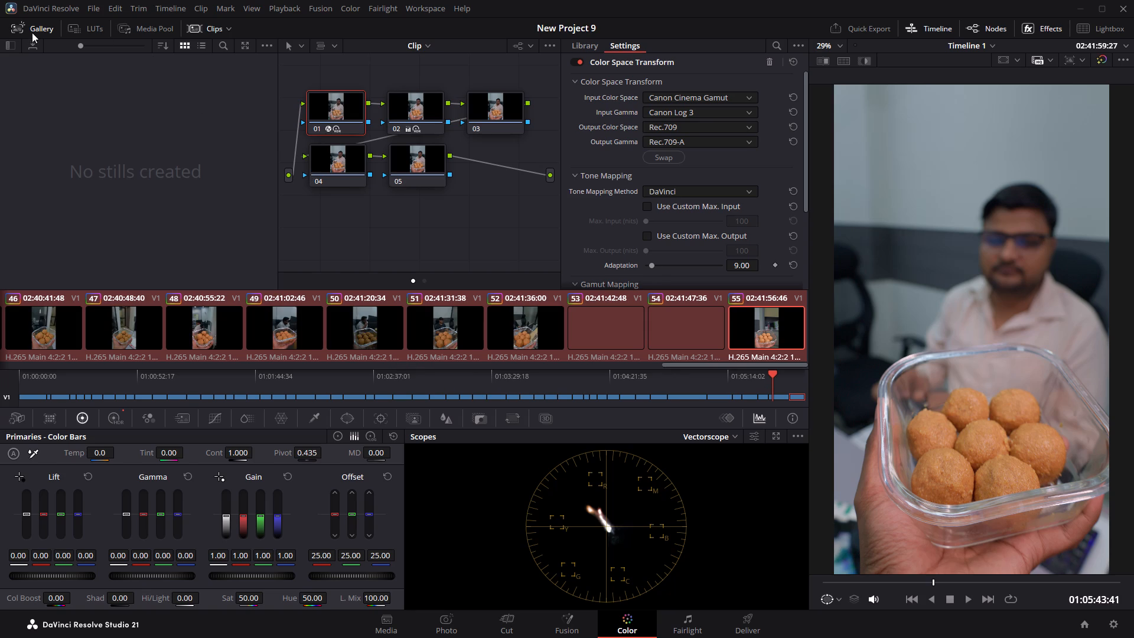
Switch to the Deliver page to set up the export of Timeline 1.
left_click(735, 627)
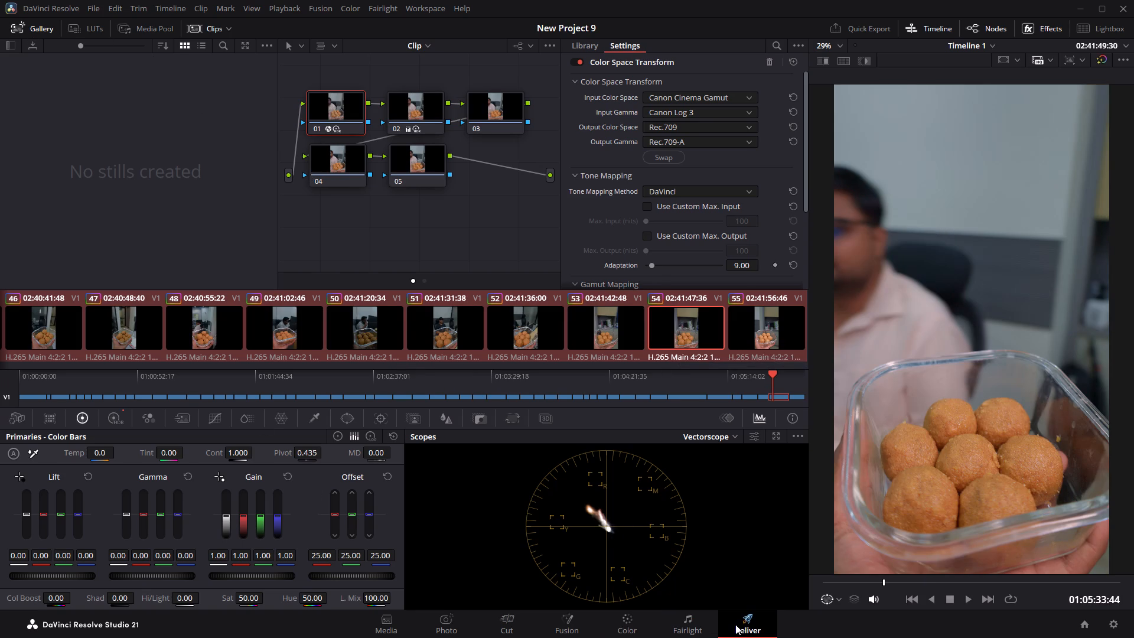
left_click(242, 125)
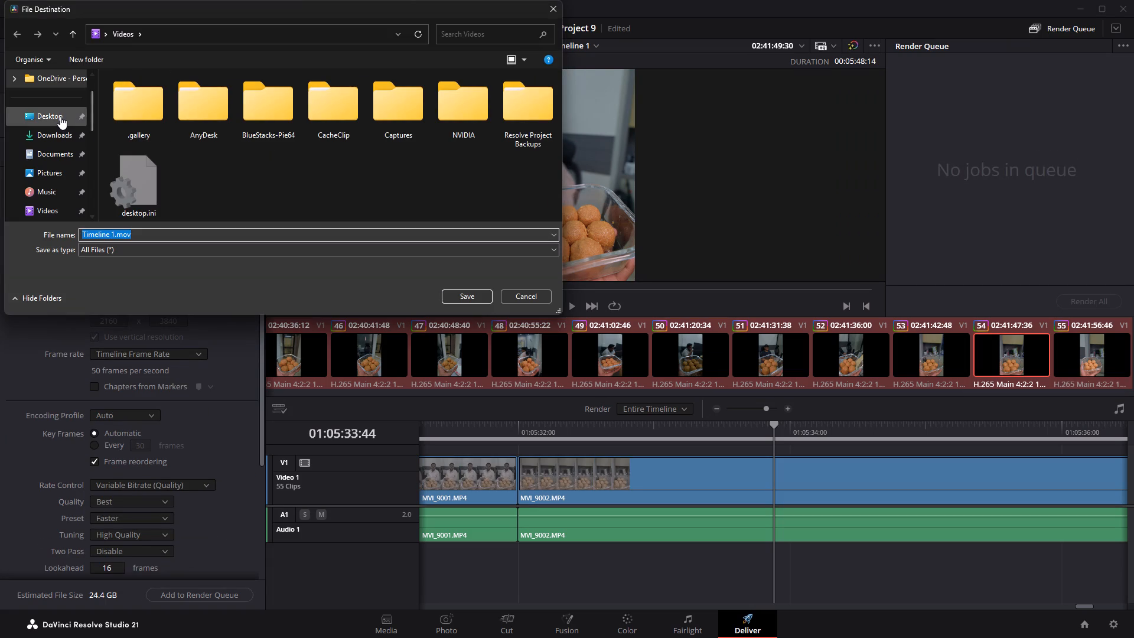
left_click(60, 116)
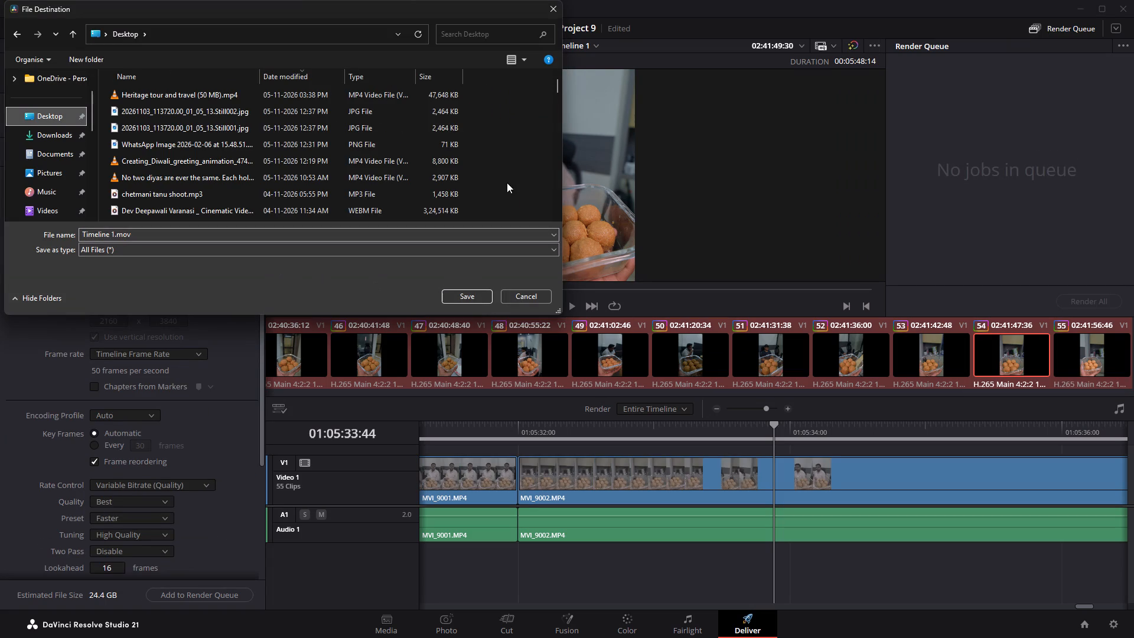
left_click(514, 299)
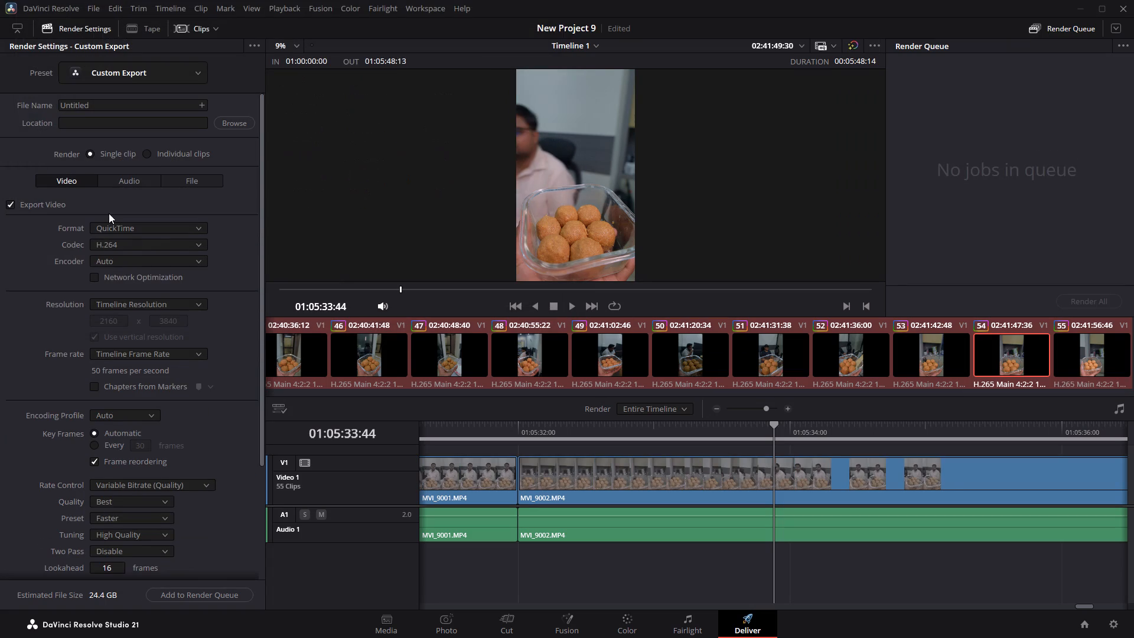
Set the export to render individual clips.
left_click(156, 155)
Create a folder named "Yaos diwali" on the Desktop and set it as the render location.
left_click(261, 126)
left_click(237, 117)
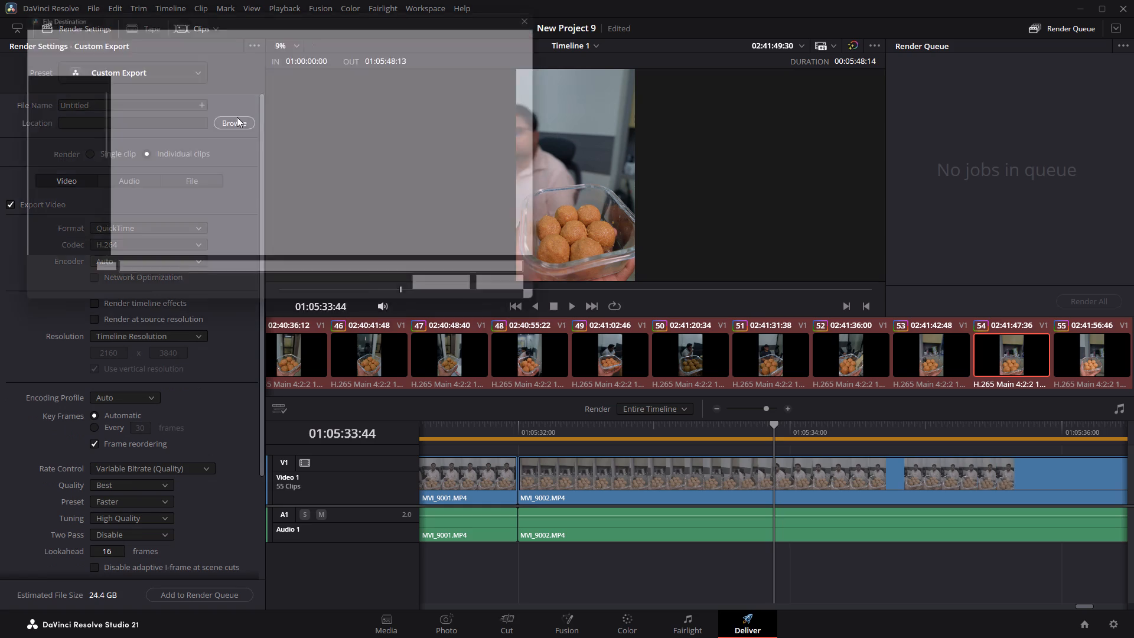
left_click(54, 117)
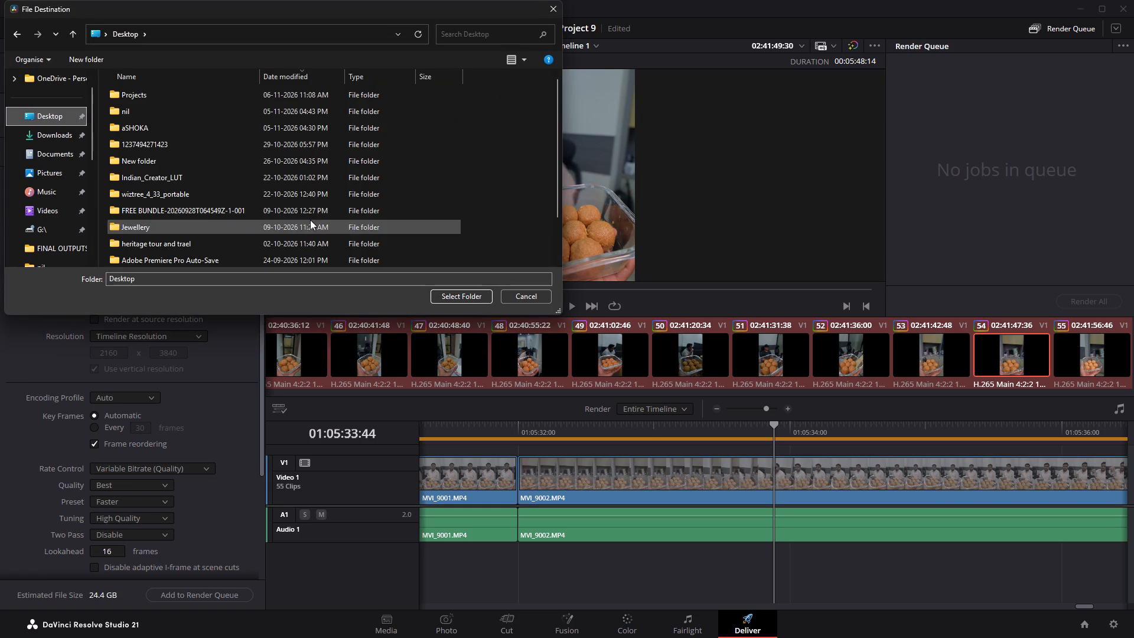
right_click(628, 196)
right_click(474, 194)
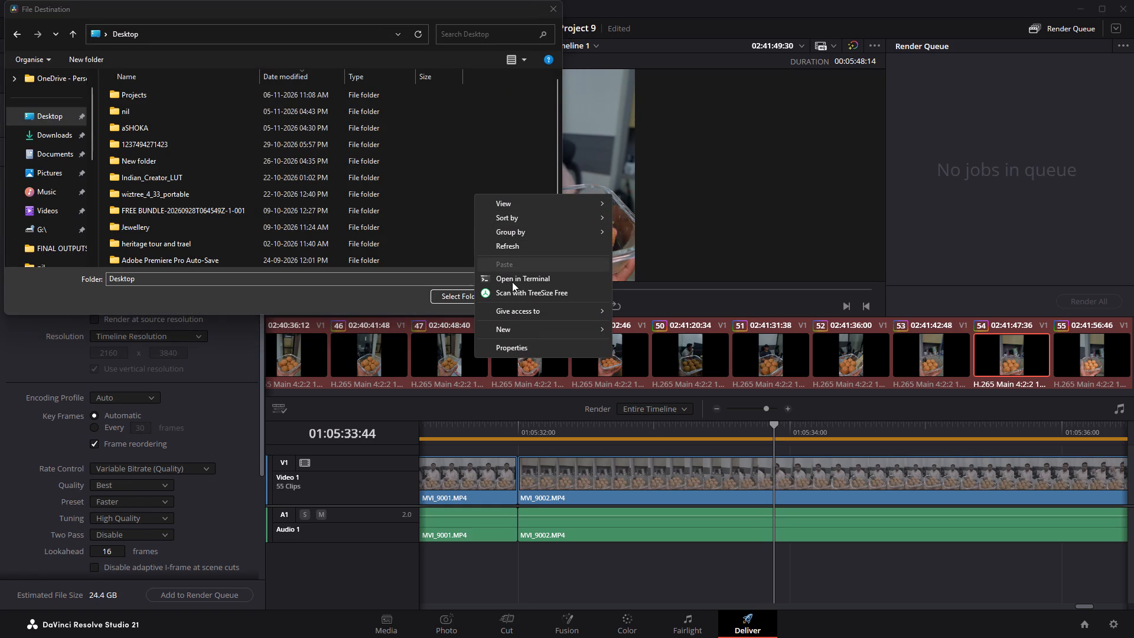
left_click(626, 331)
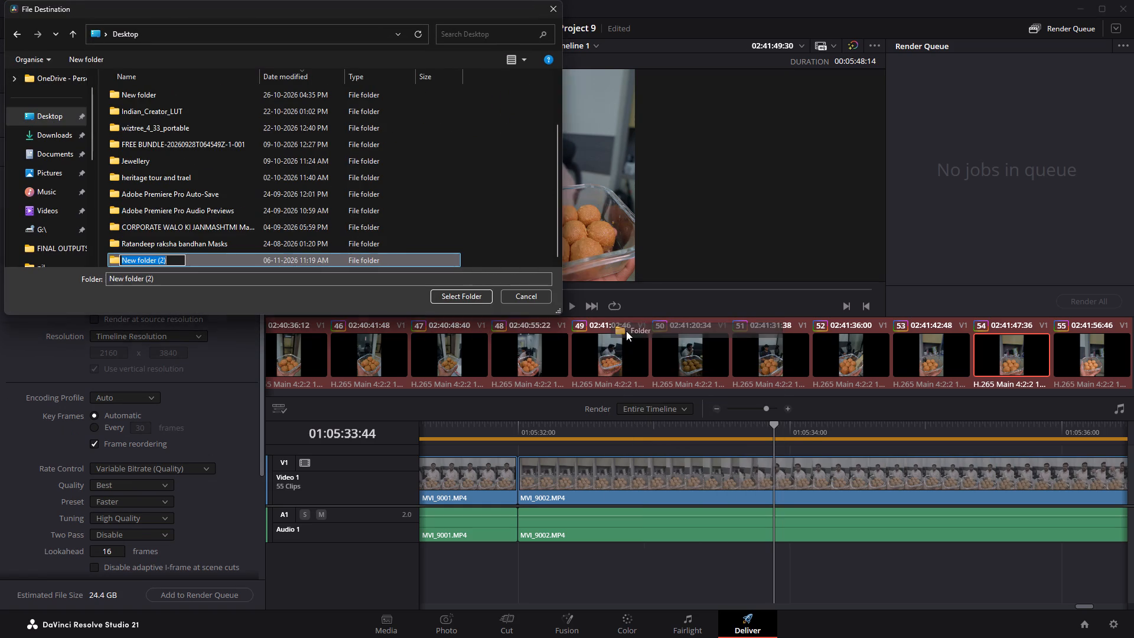
type("Yaos")
key("space")
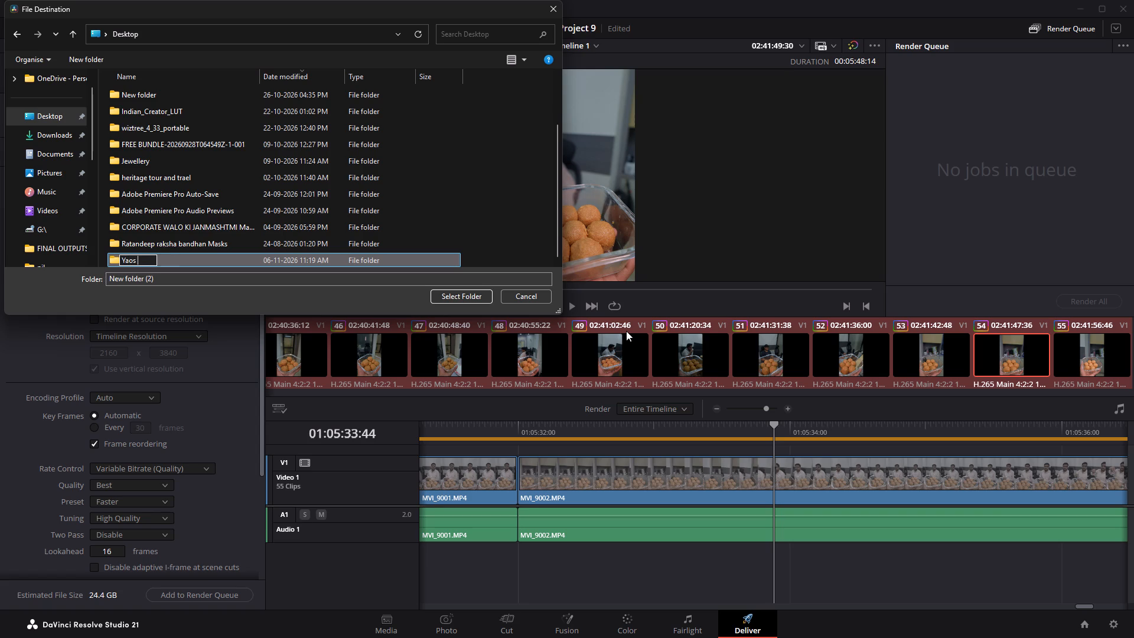
type("do")
key("BackSpace")
type("iwali")
key("Return")
key("Return")
key("ctrl+v")
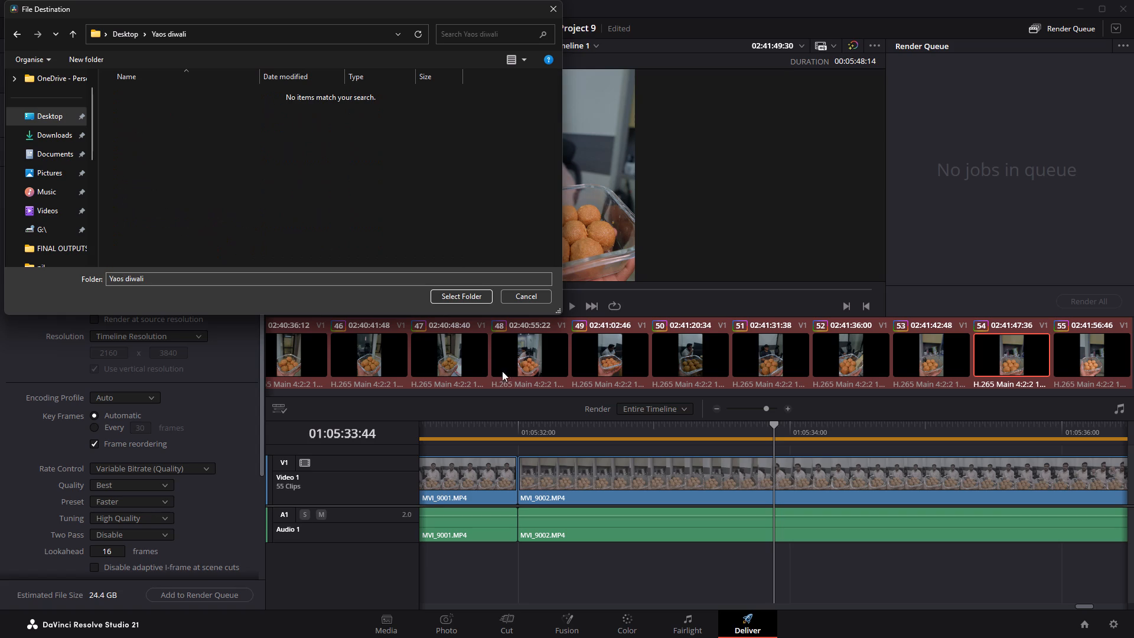
left_click(476, 294)
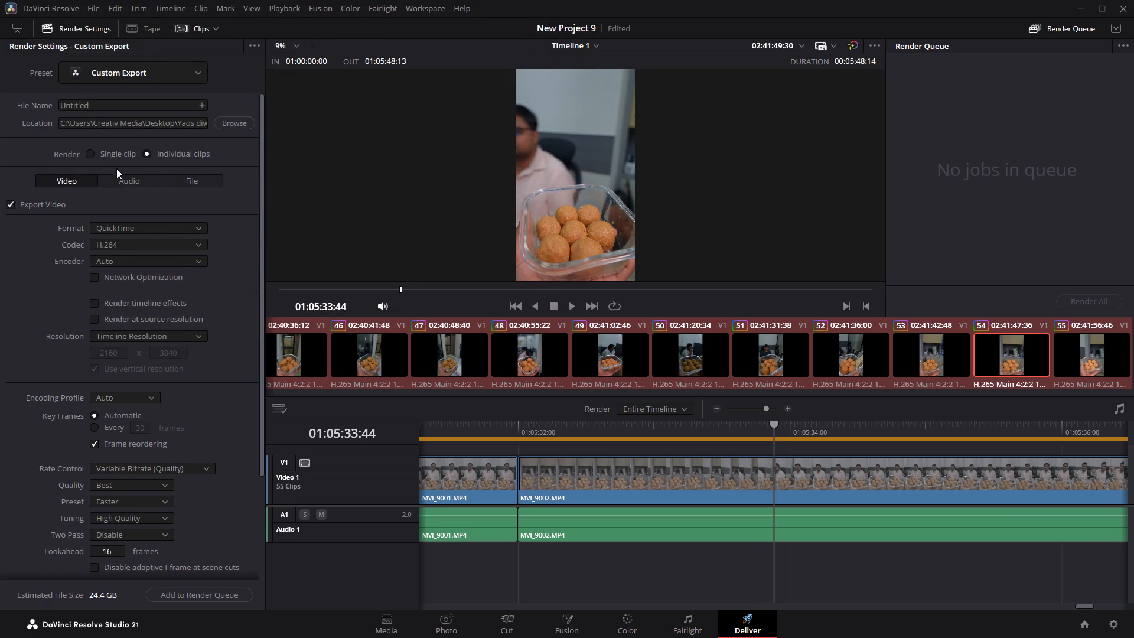
Set the rendered filenames to use the source name.
left_click(125, 188)
left_click(128, 178)
left_click(164, 181)
left_click(181, 185)
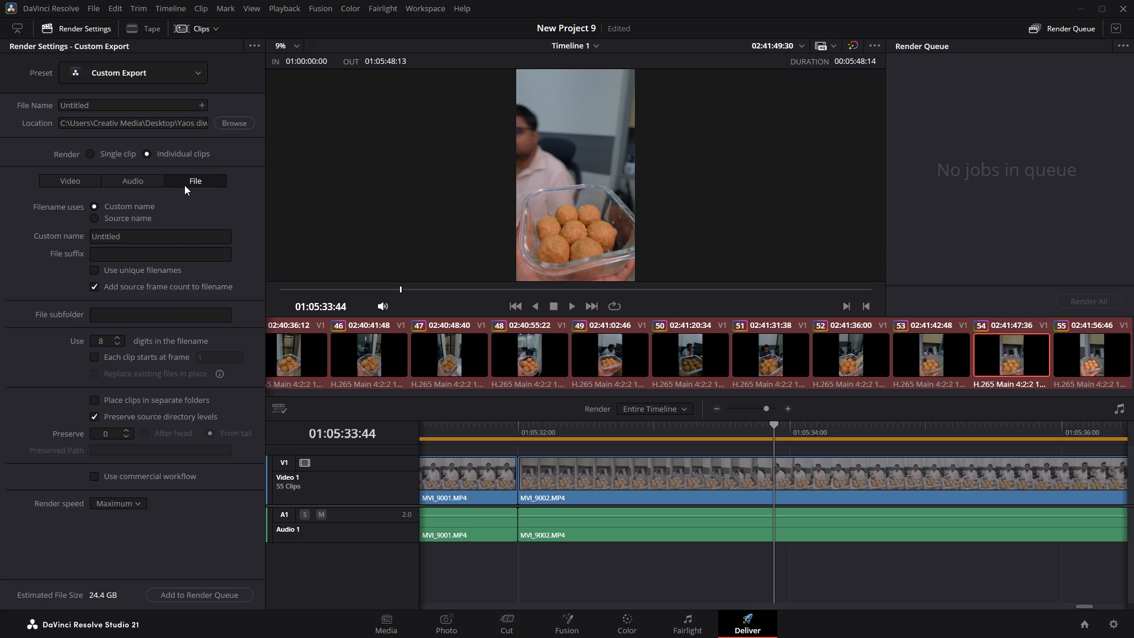
left_click(99, 217)
Set the video export format to MP4 with the H.265 codec.
left_click(129, 180)
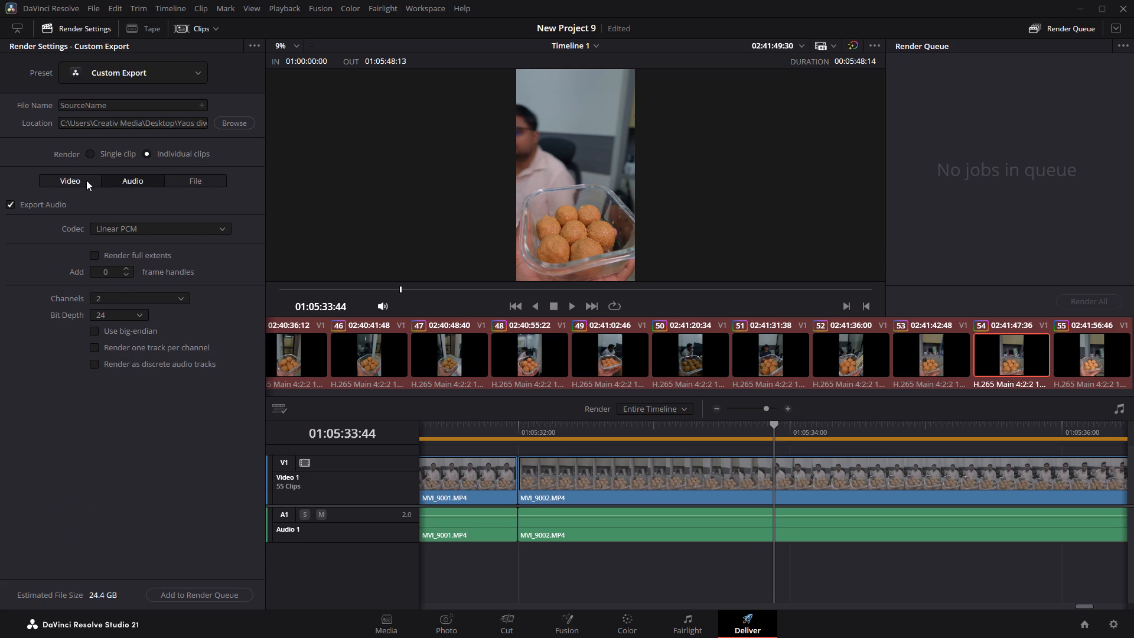
left_click(86, 180)
left_click(139, 229)
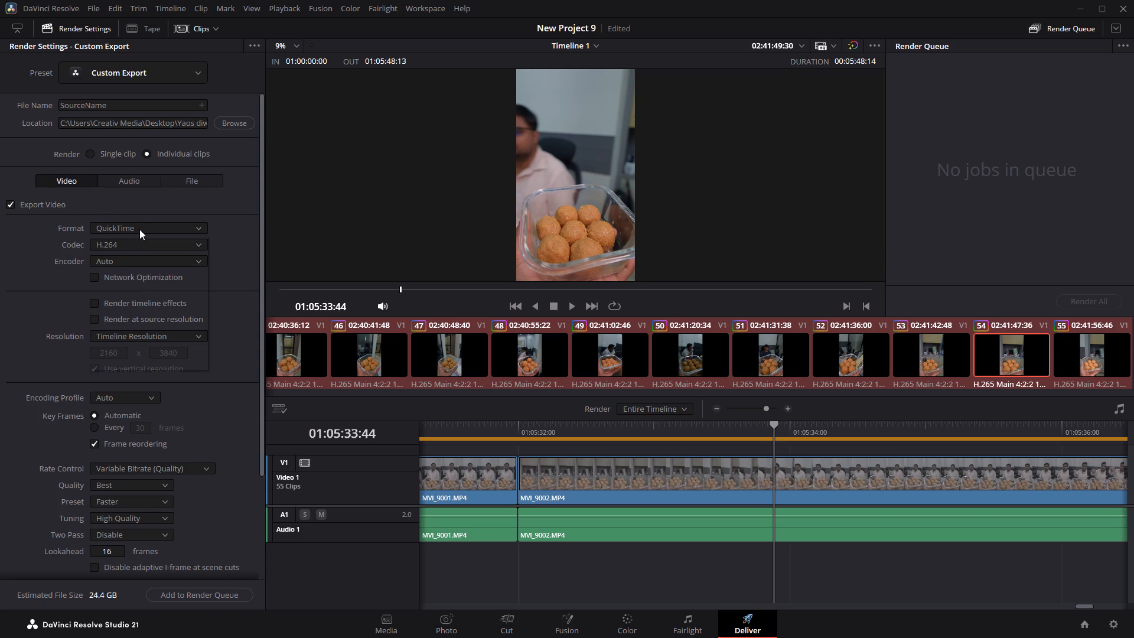
left_click(121, 305)
left_click(139, 240)
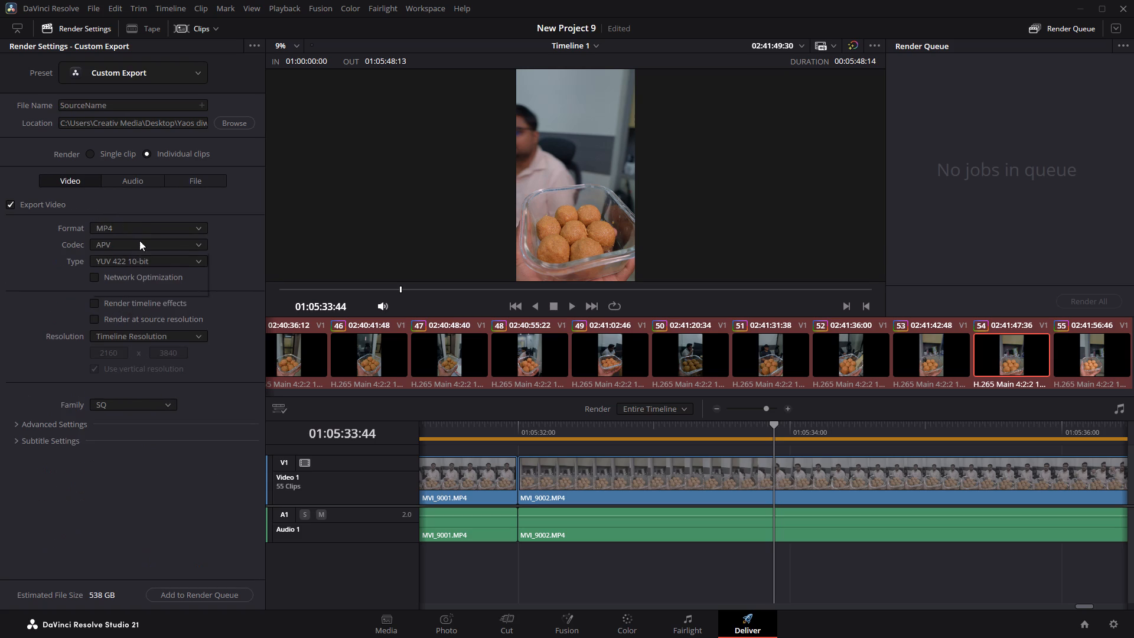
left_click(141, 285)
left_click(151, 263)
left_click(151, 263)
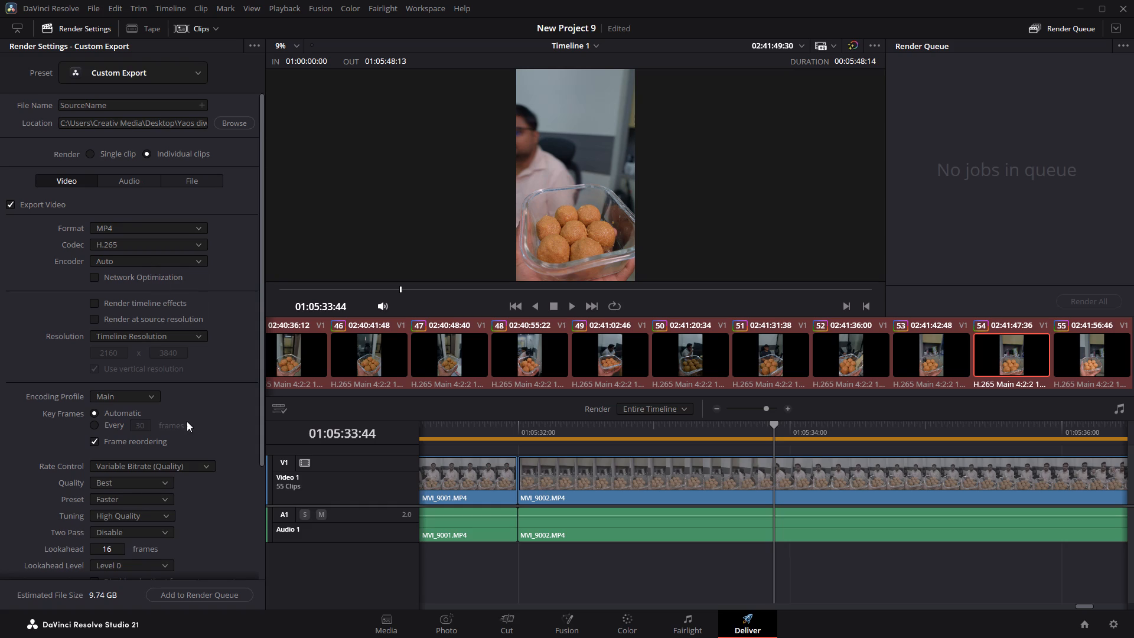
Add the export job to the render queue and start rendering all queued jobs.
scroll(205, 439, "down", 5)
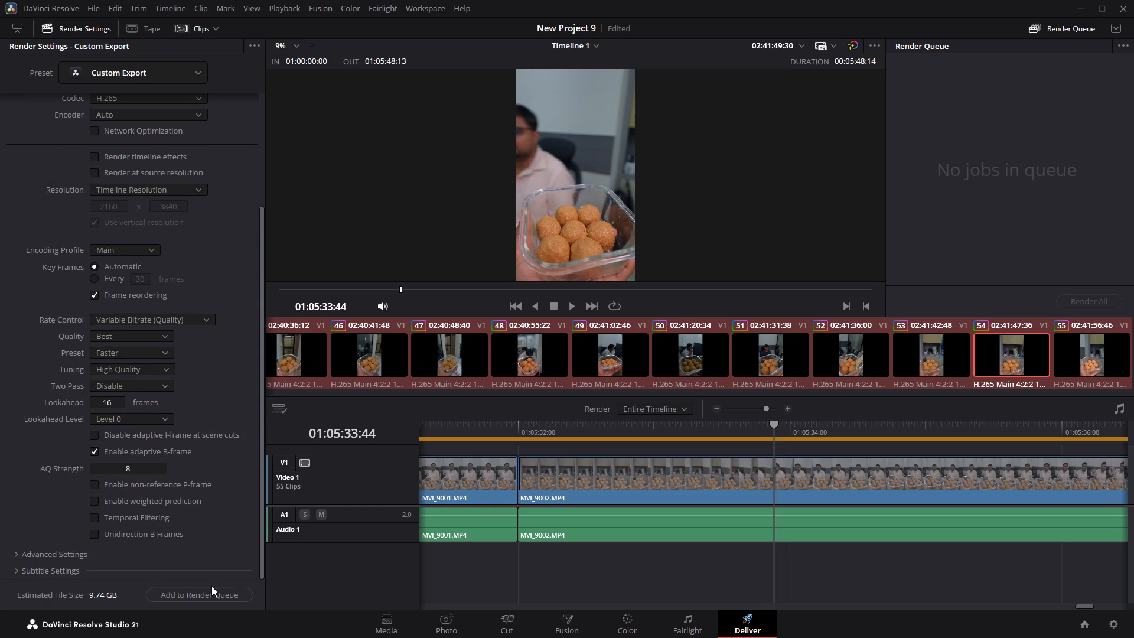
left_click(207, 599)
left_click(1090, 296)
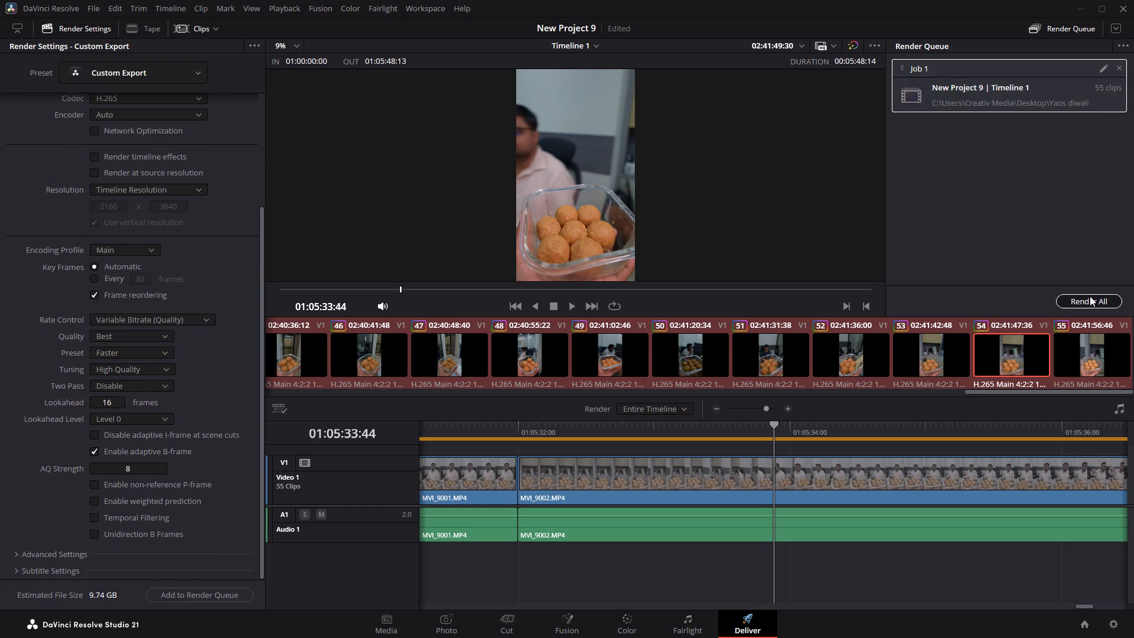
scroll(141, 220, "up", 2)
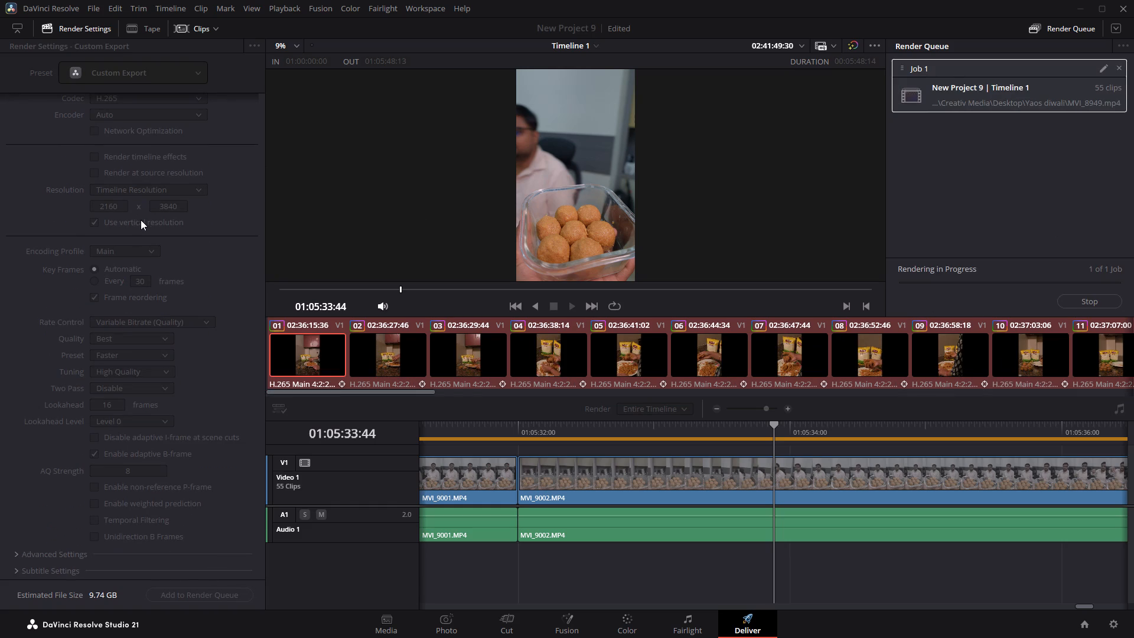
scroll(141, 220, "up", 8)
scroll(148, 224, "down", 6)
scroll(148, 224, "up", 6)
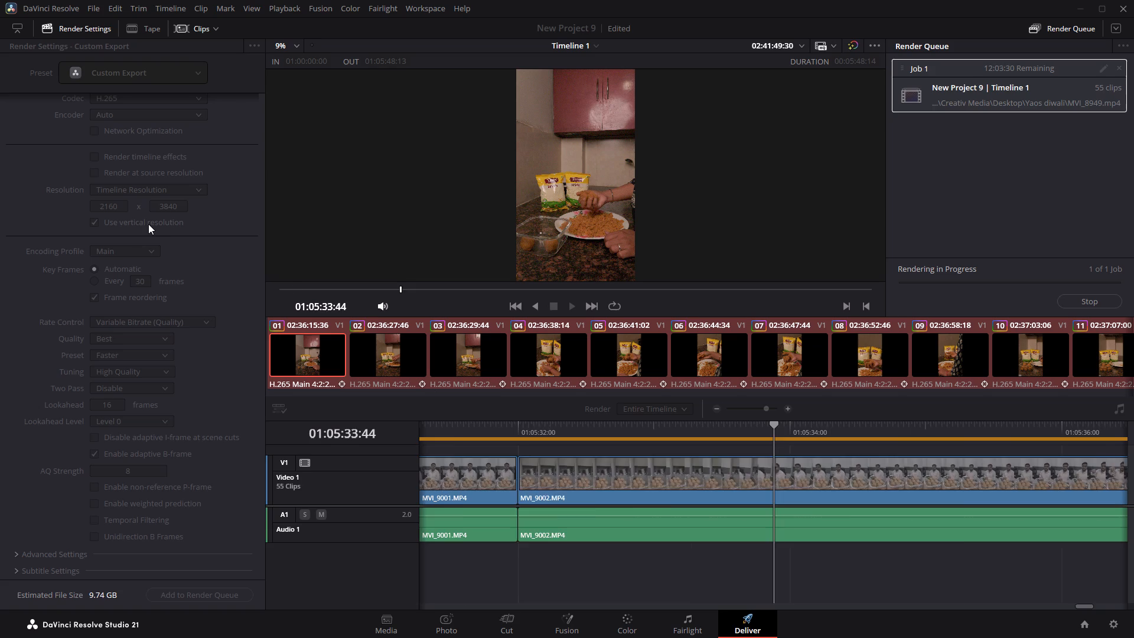
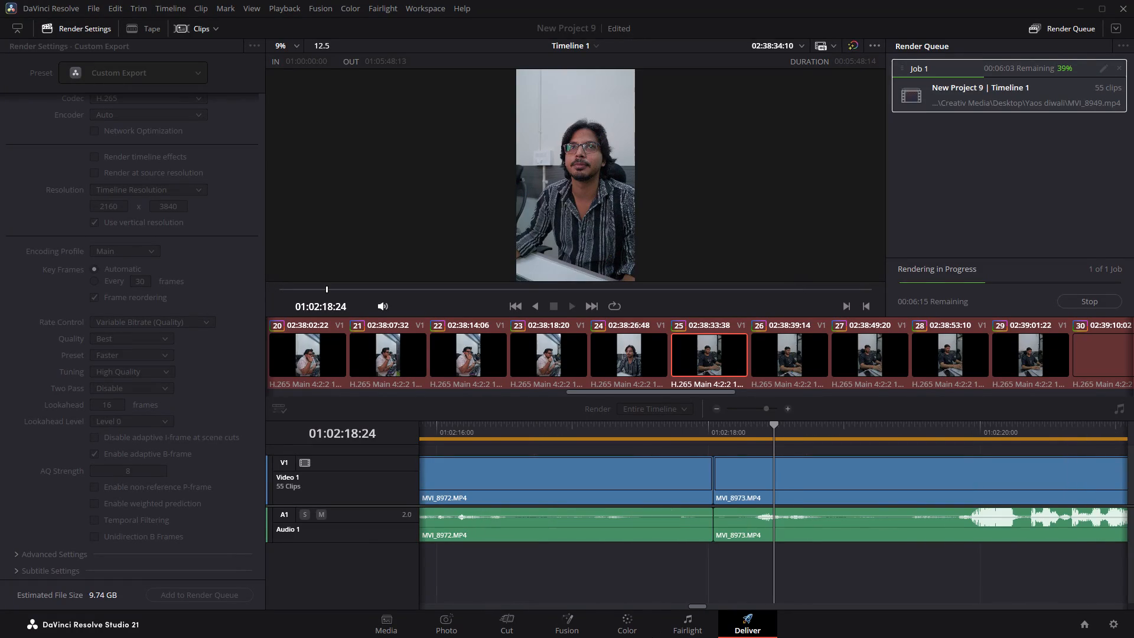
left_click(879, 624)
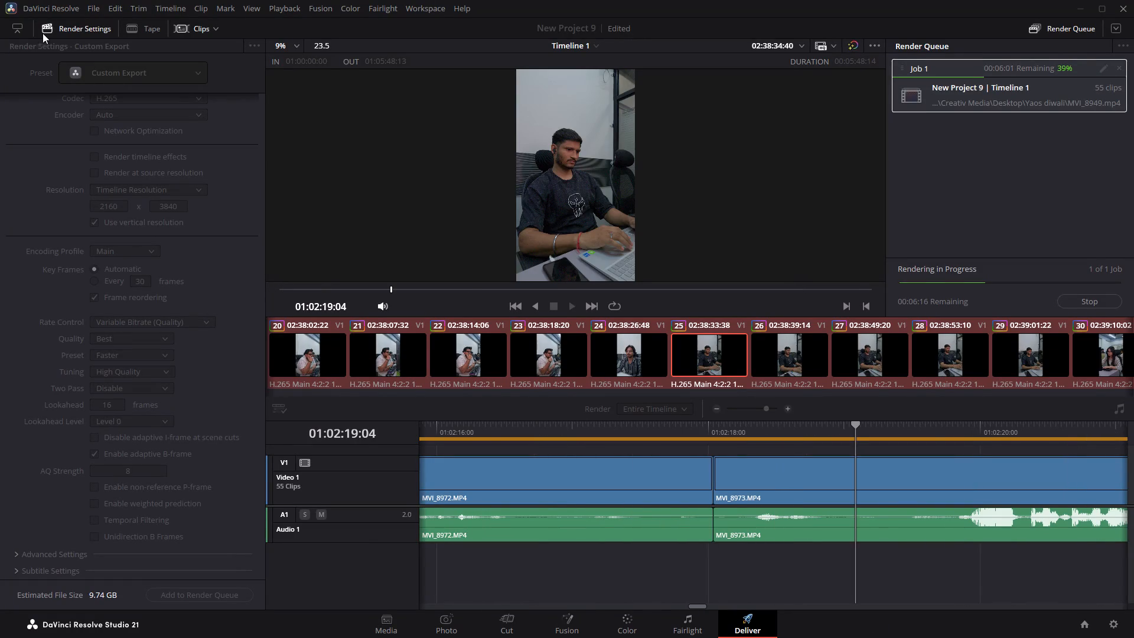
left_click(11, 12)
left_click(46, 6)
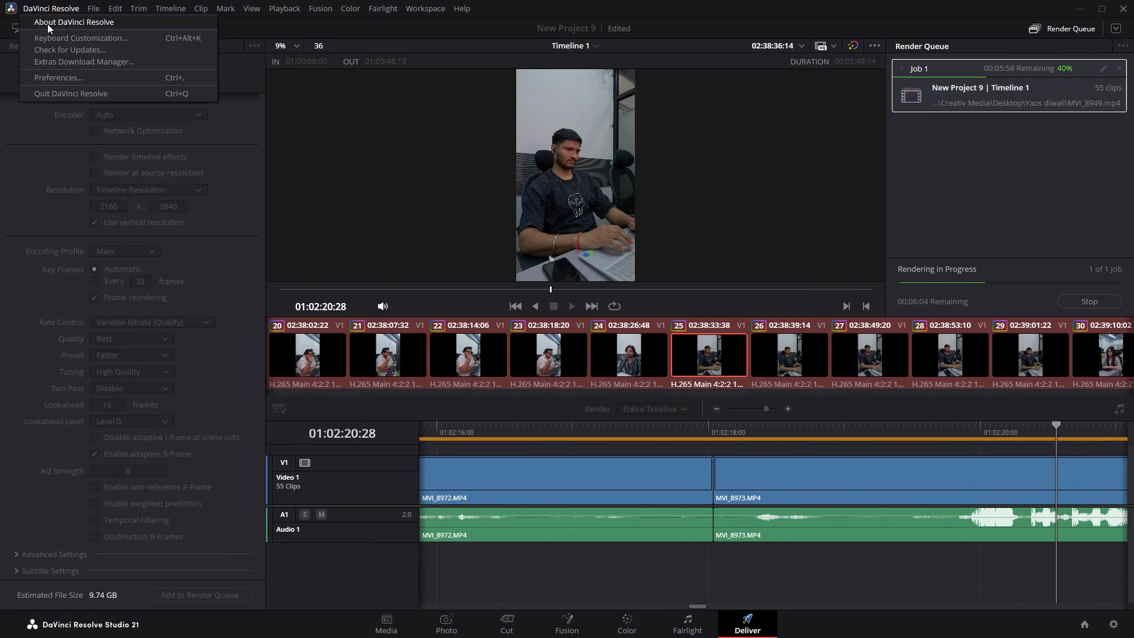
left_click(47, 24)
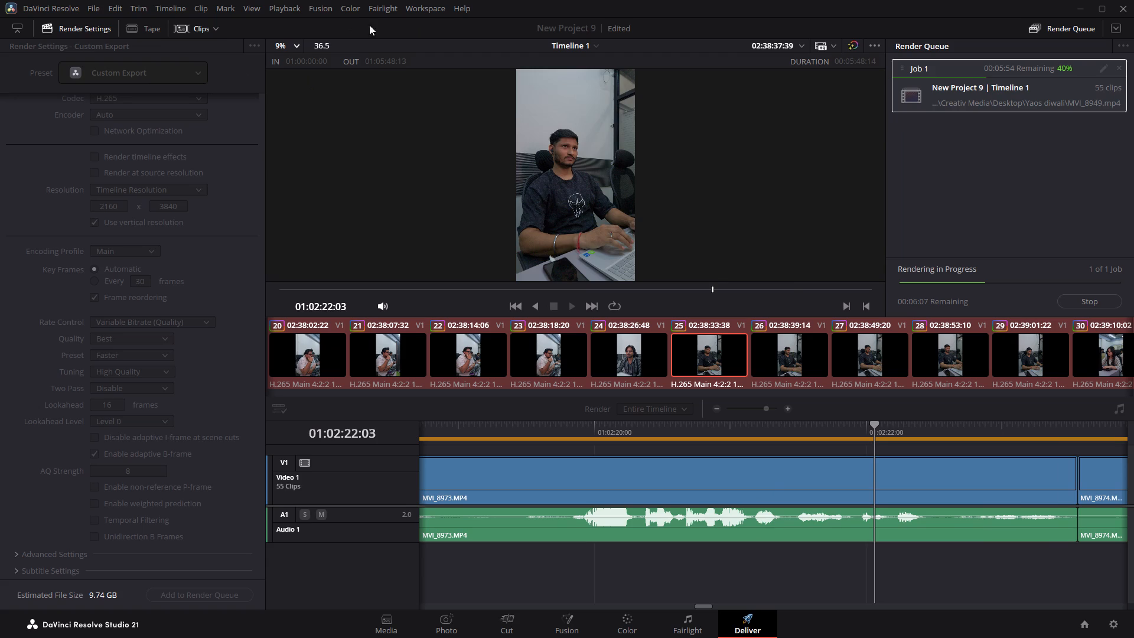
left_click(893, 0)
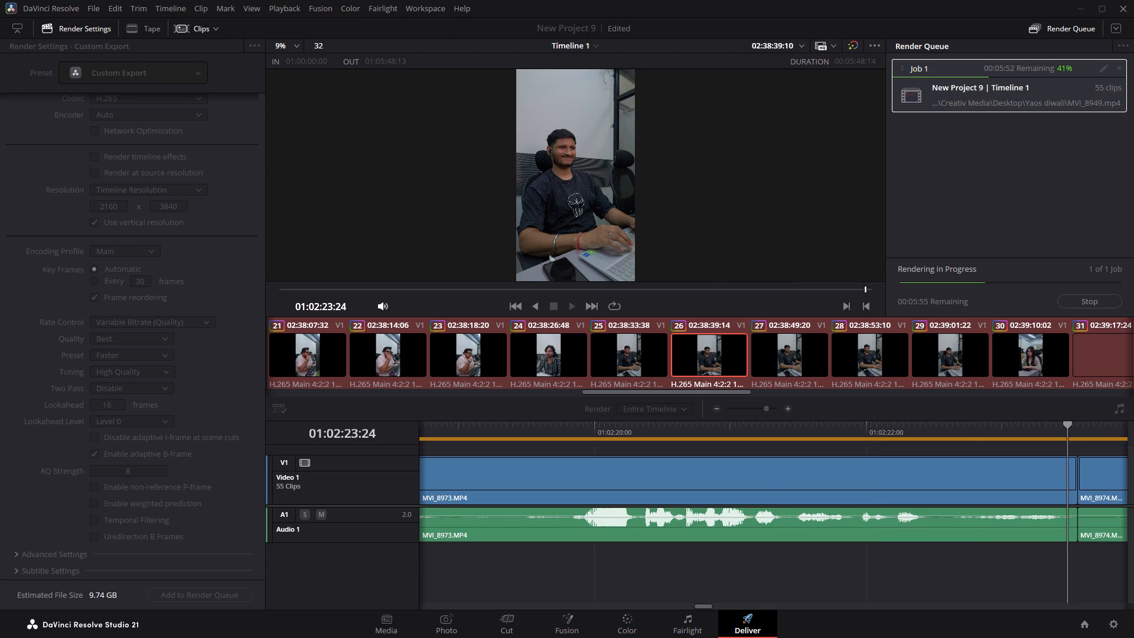
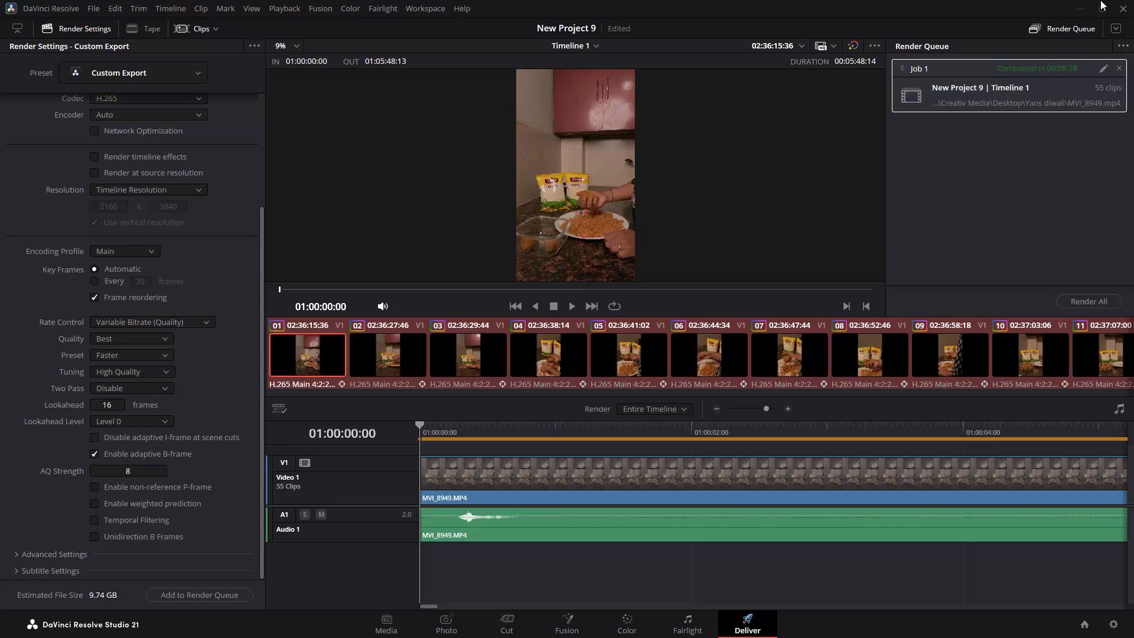
Close DaVinci Resolve and return to the desktop.
left_click(1082, 8)
left_click(1126, 5)
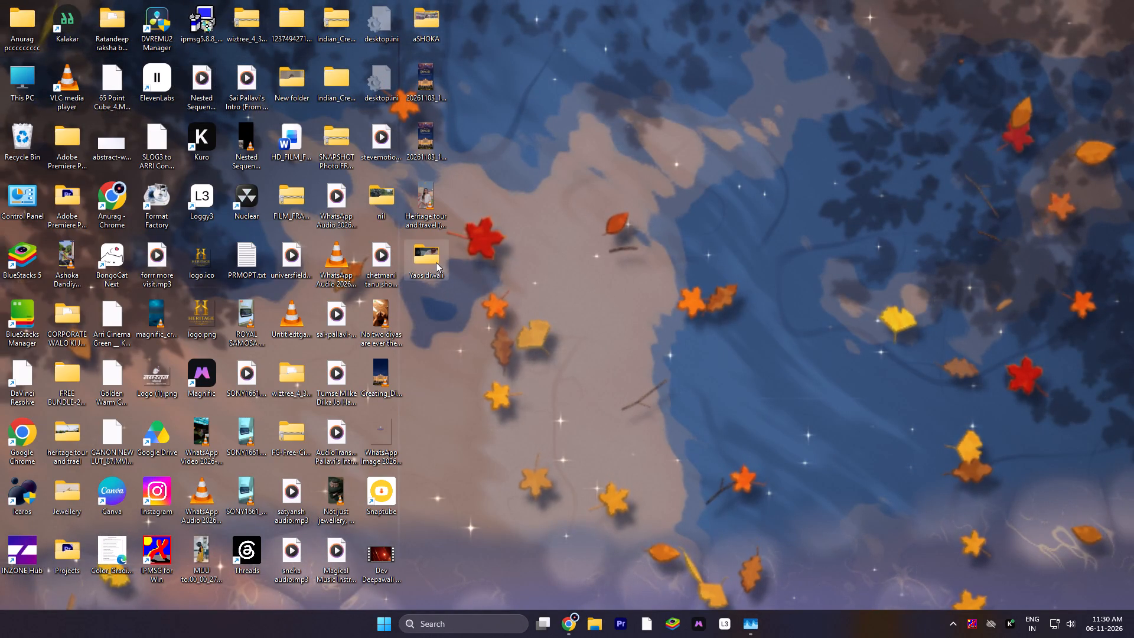
Open the Yaos diwali folder on the desktop and check the rendered clips inside it.
left_click(436, 262)
left_click(436, 281)
left_click(436, 276)
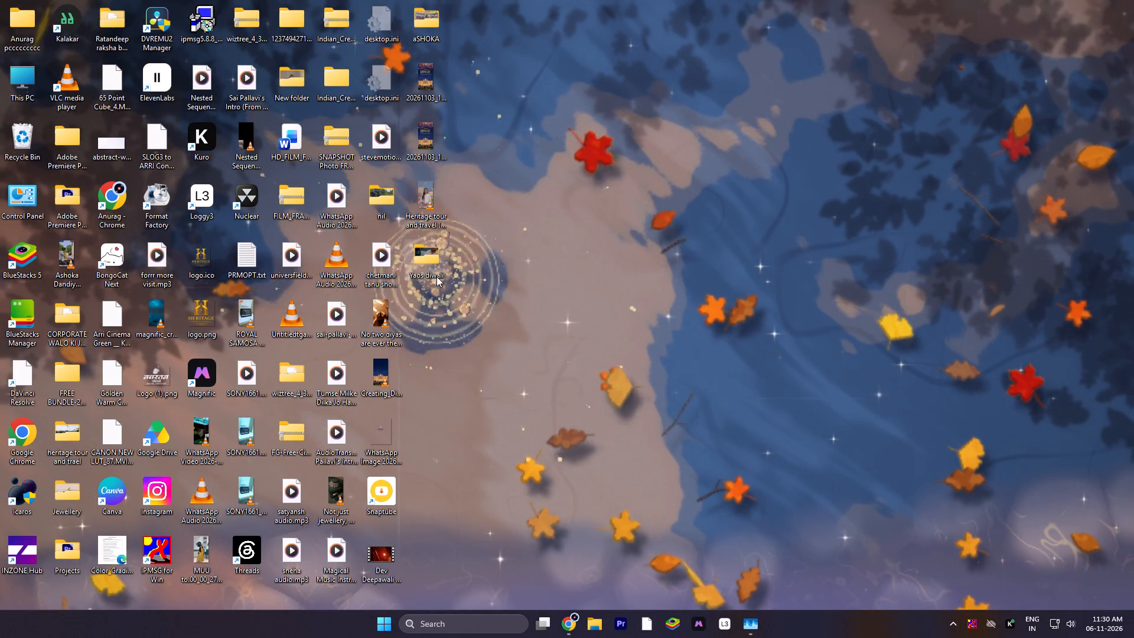
left_click(439, 272)
left_click(438, 272)
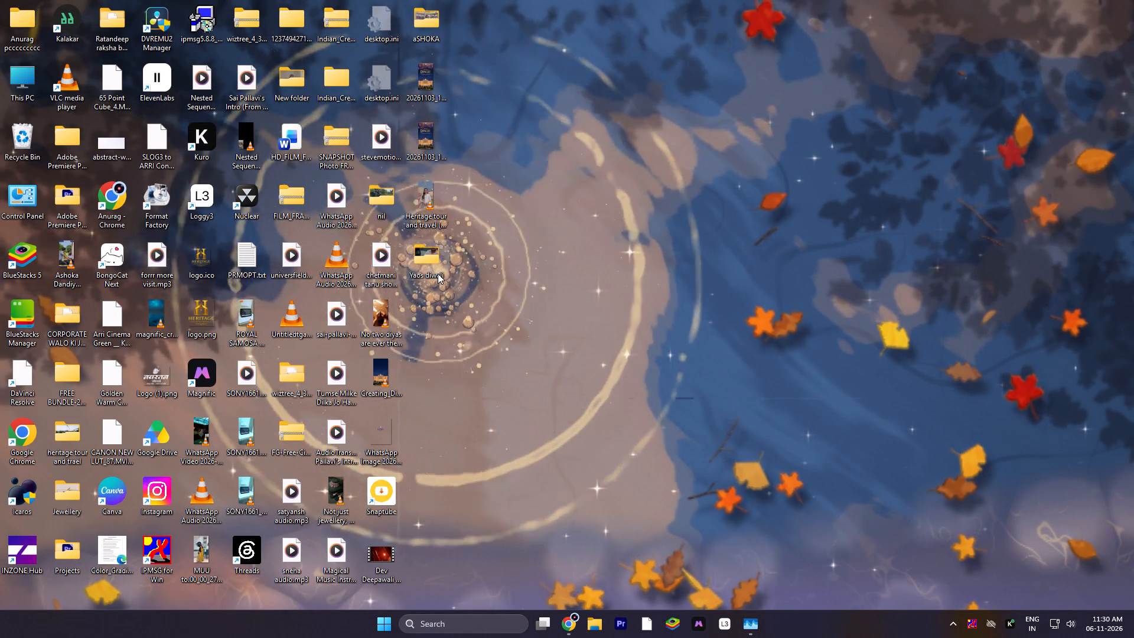
double_click(438, 274)
left_click(436, 276)
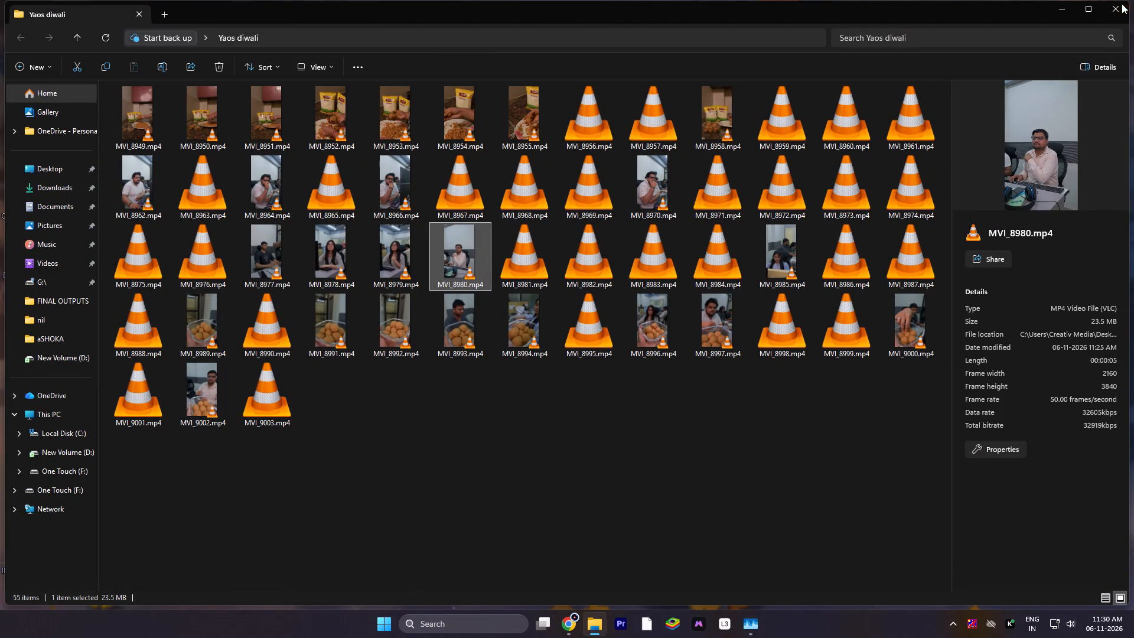
left_click(1114, 5)
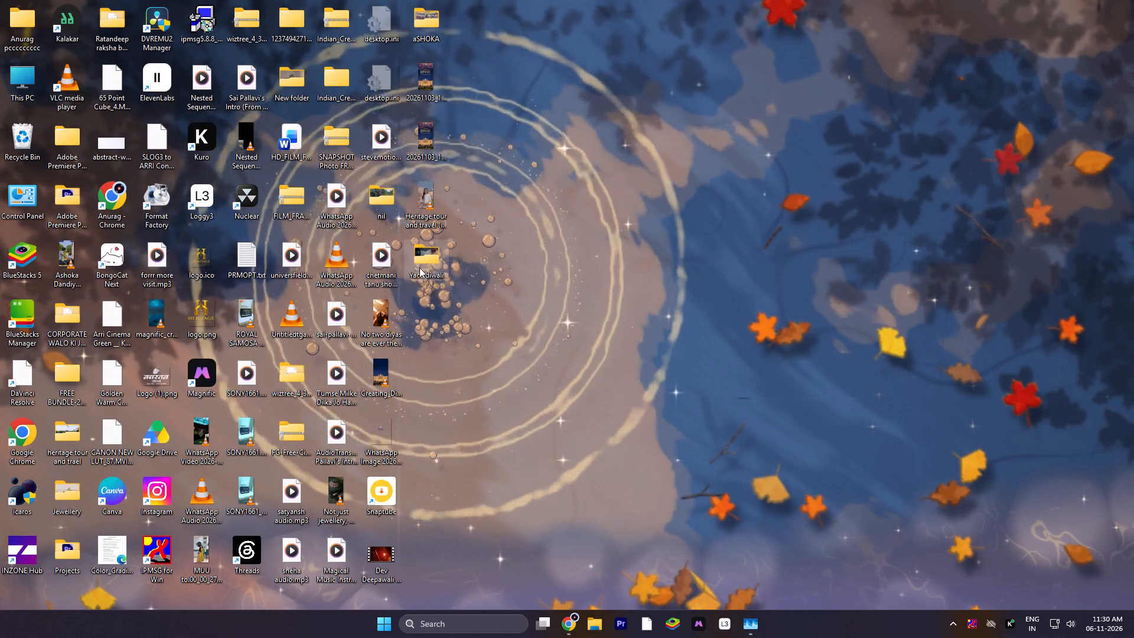
Rename the Yaos diwali folder on the desktop as "Yaos diwali color grade".
left_click(425, 275)
key("space")
left_click(437, 275)
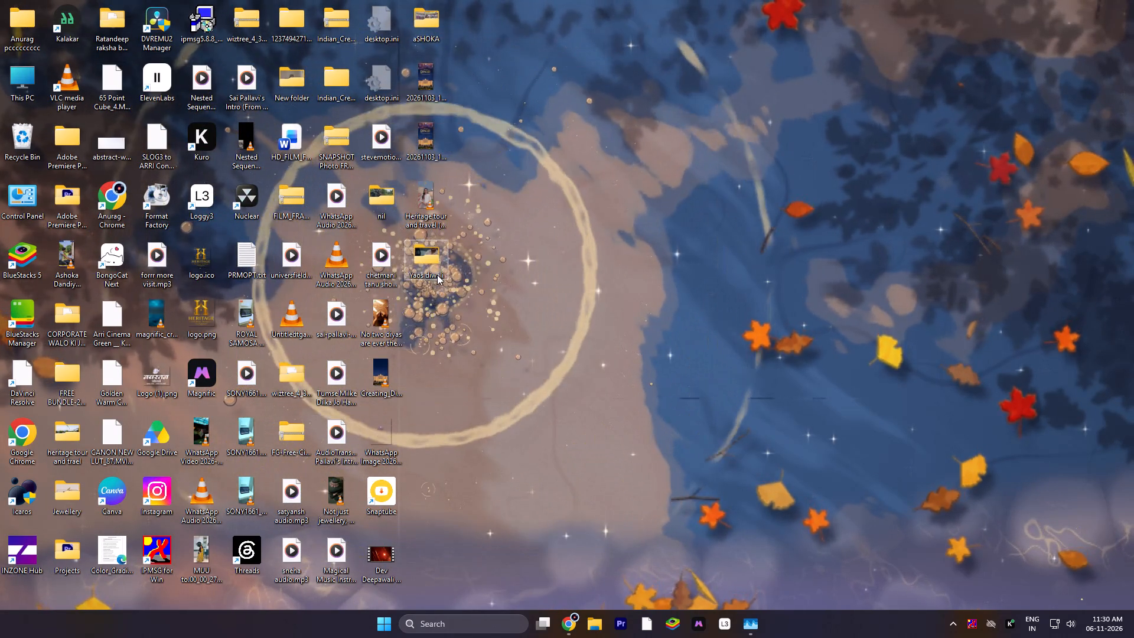
right_click(437, 275)
right_click(418, 243)
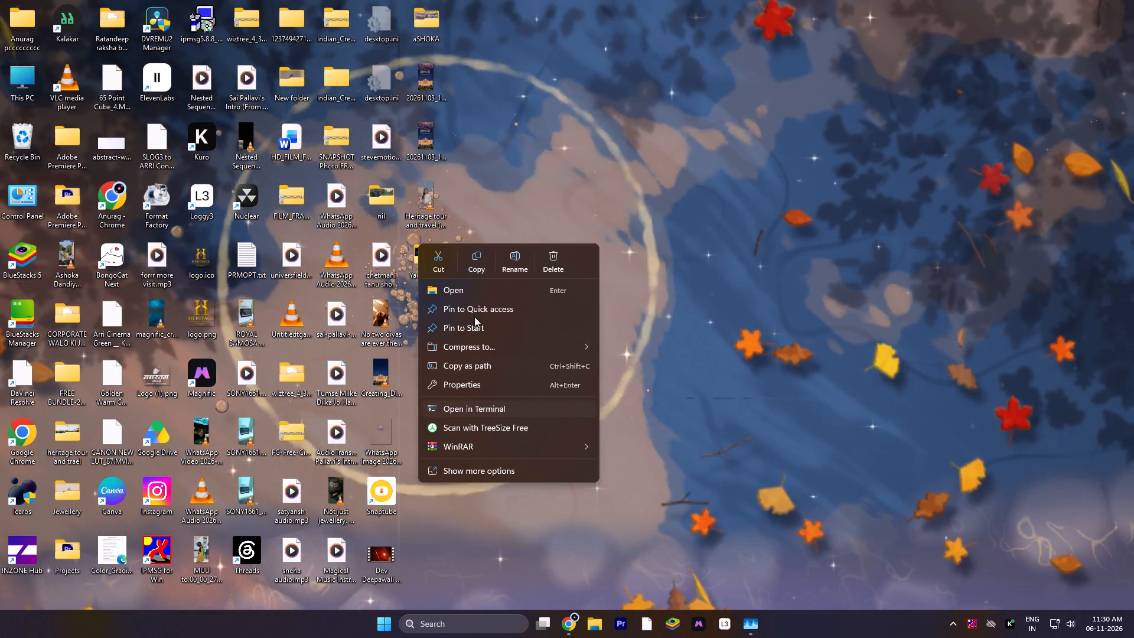
left_click(520, 262)
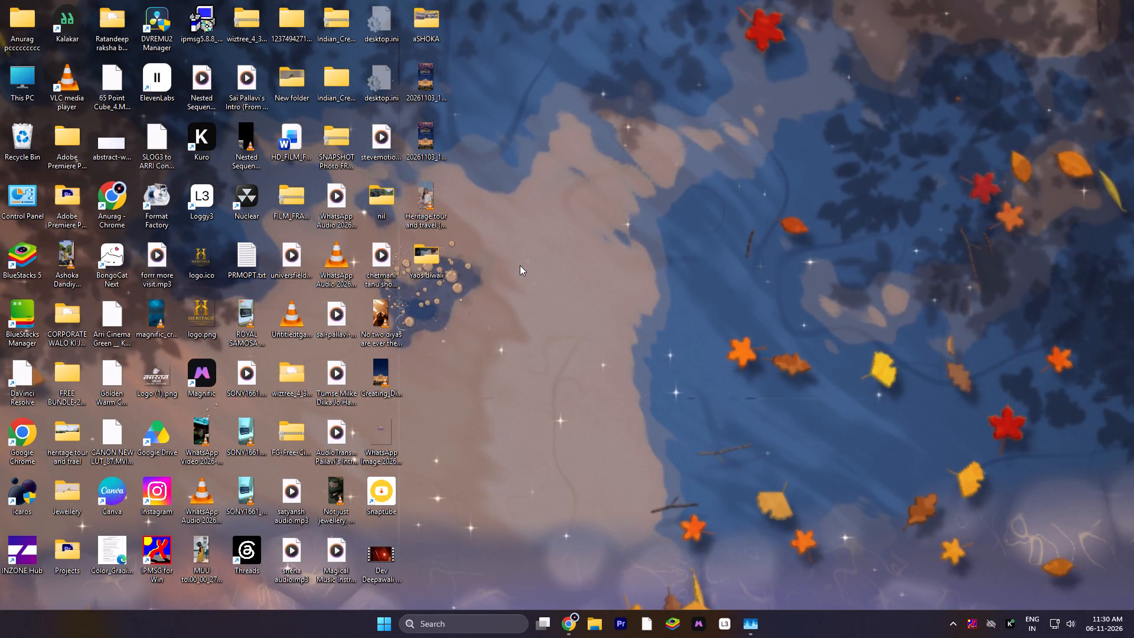
right_click(423, 255)
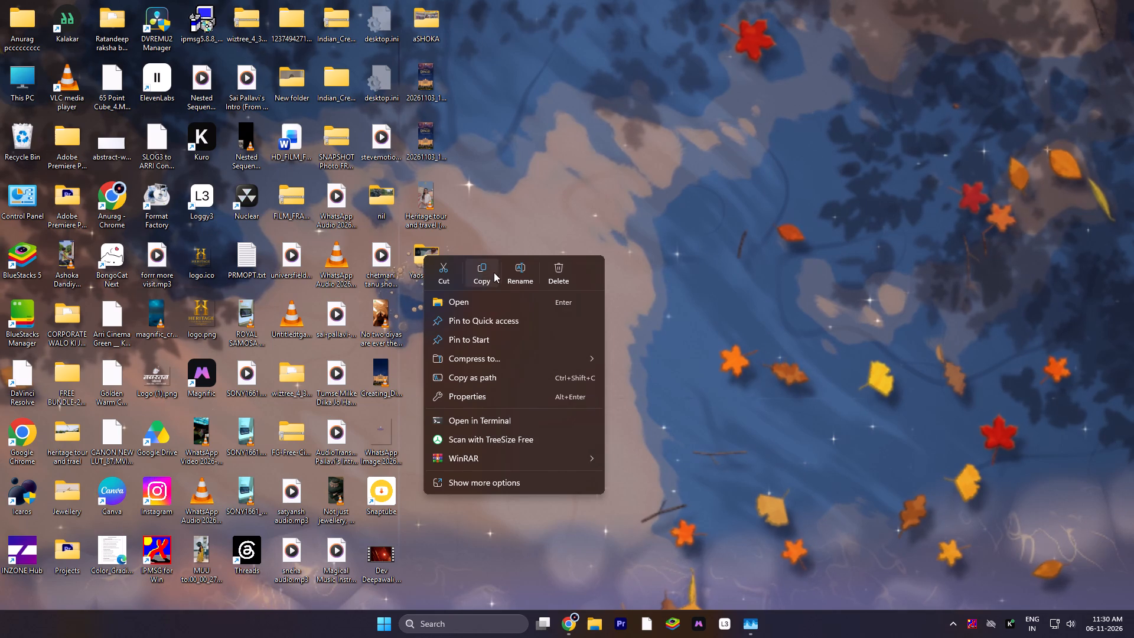
left_click(509, 271)
key("Right")
key("space")
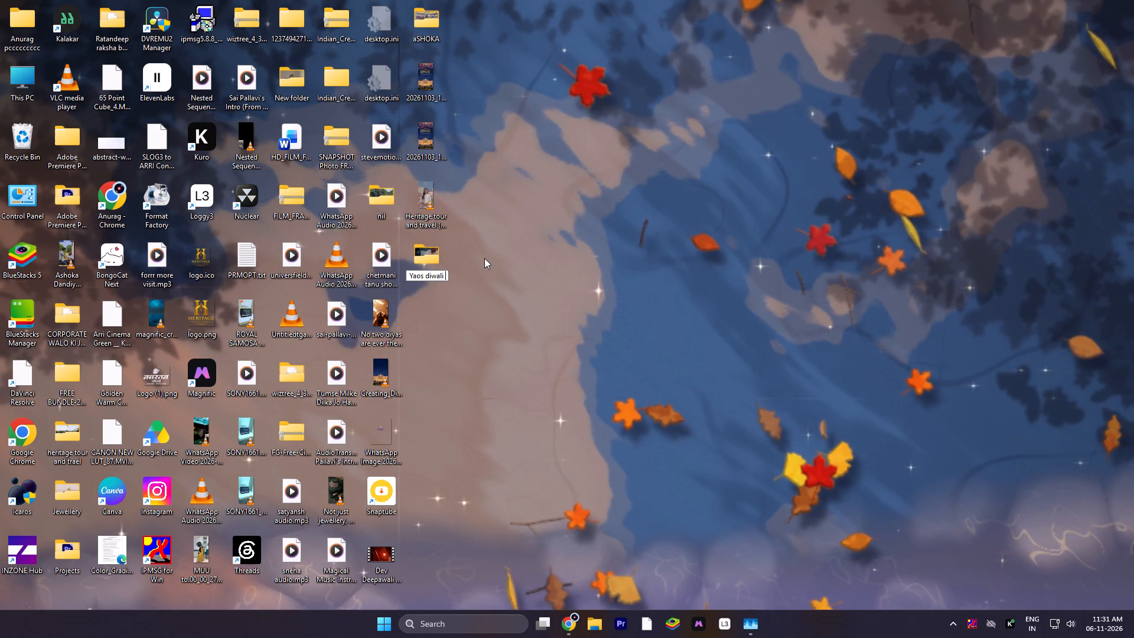
type("color graded'")
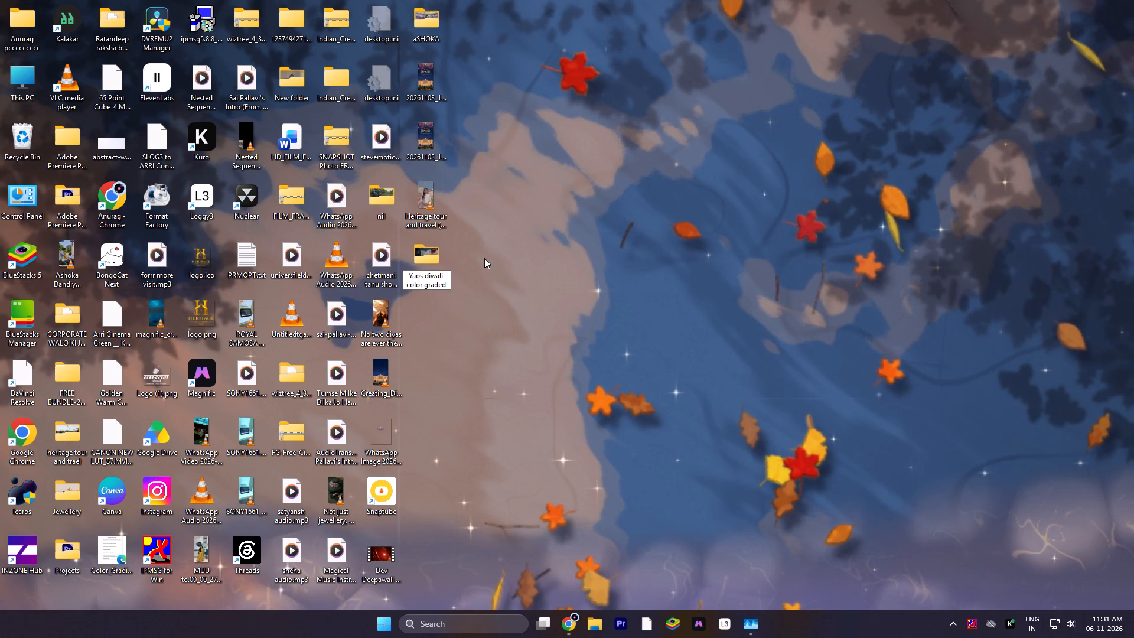
key("BackSpace")
key("BackSpace")
key("Return")
Launch DaVinci Resolve from its desktop shortcut.
key("d")
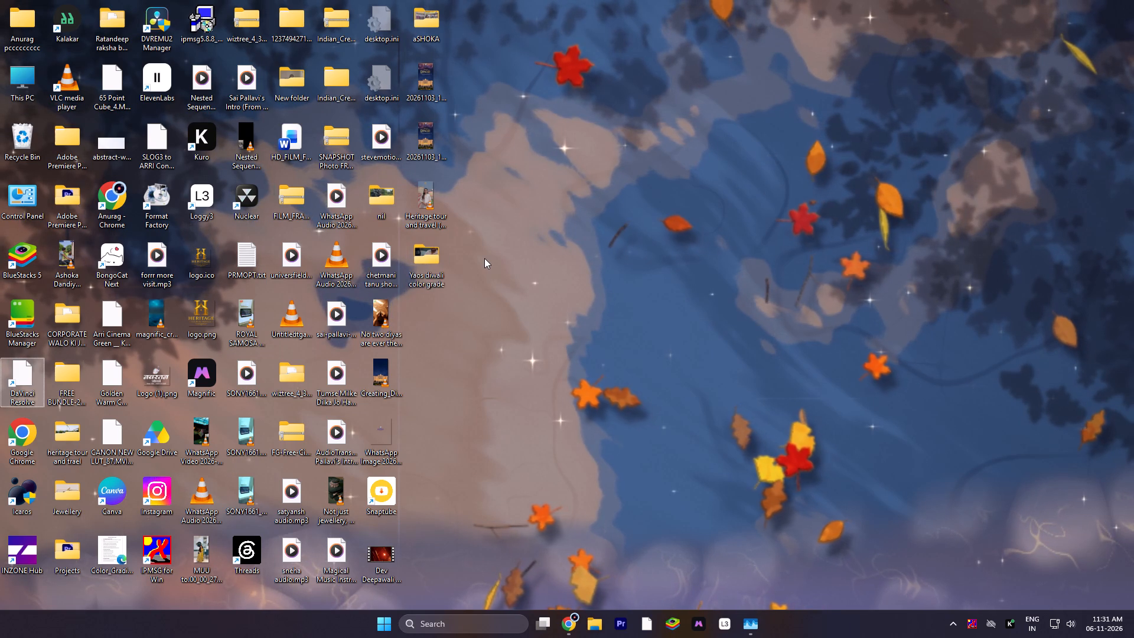
key("Return")
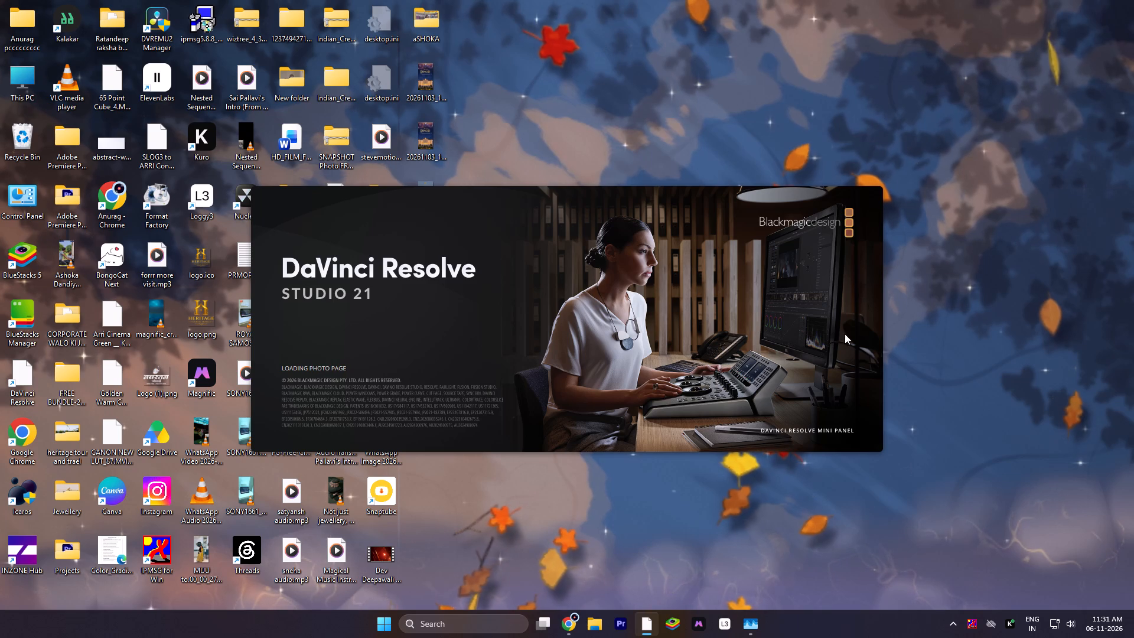
left_click(907, 169)
Switch to File Explorer and copy the Yaos diwali color grade folder from the desktop into the YAOS folder on One Touch (F:).
left_click(586, 625)
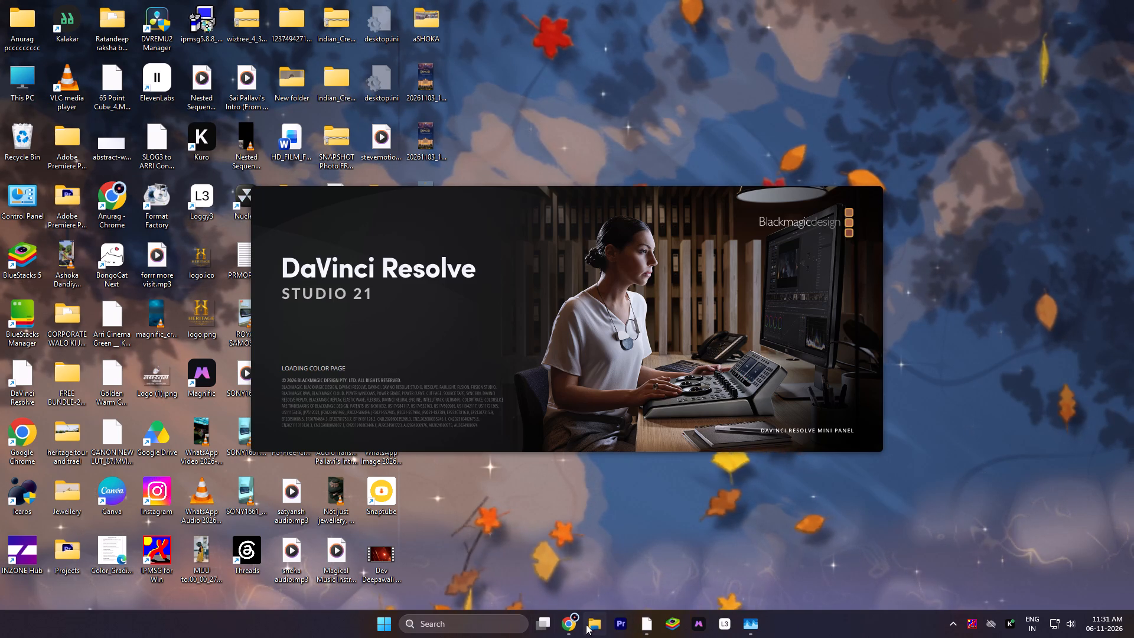
left_click(66, 155)
left_click(61, 168)
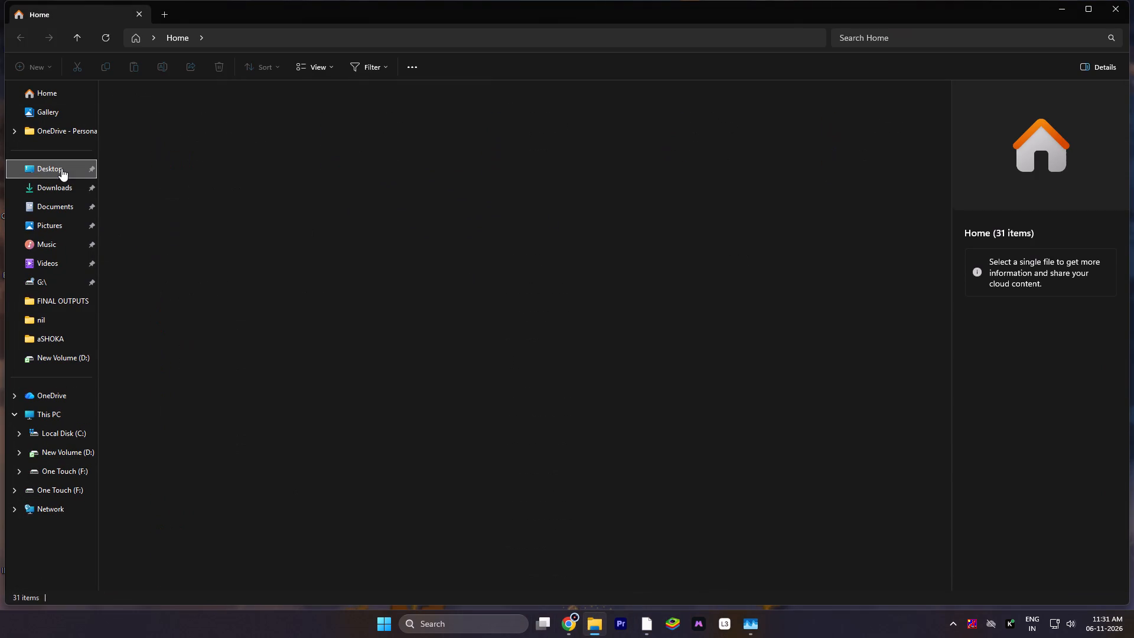
left_click(182, 200)
right_click(182, 200)
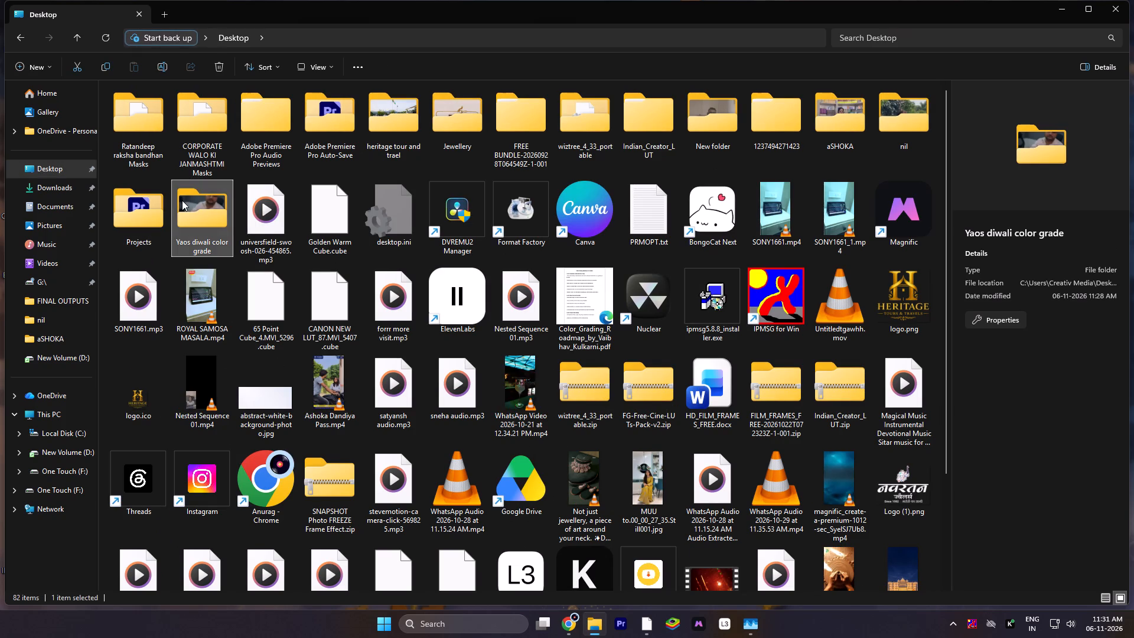
left_click(230, 216)
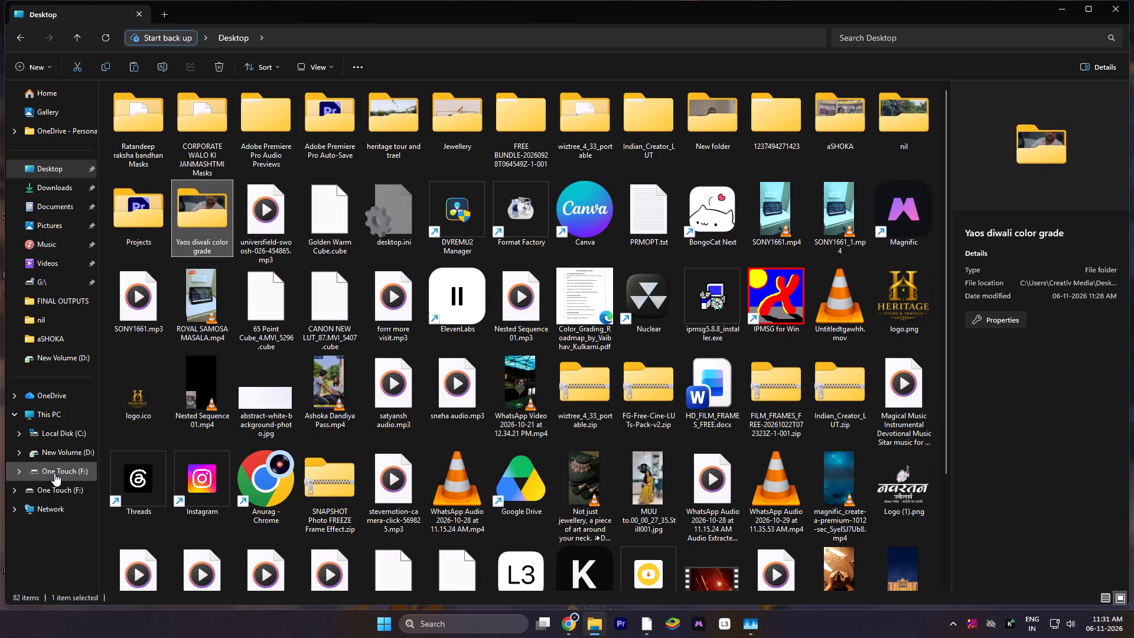
left_click(57, 415)
double_click(475, 134)
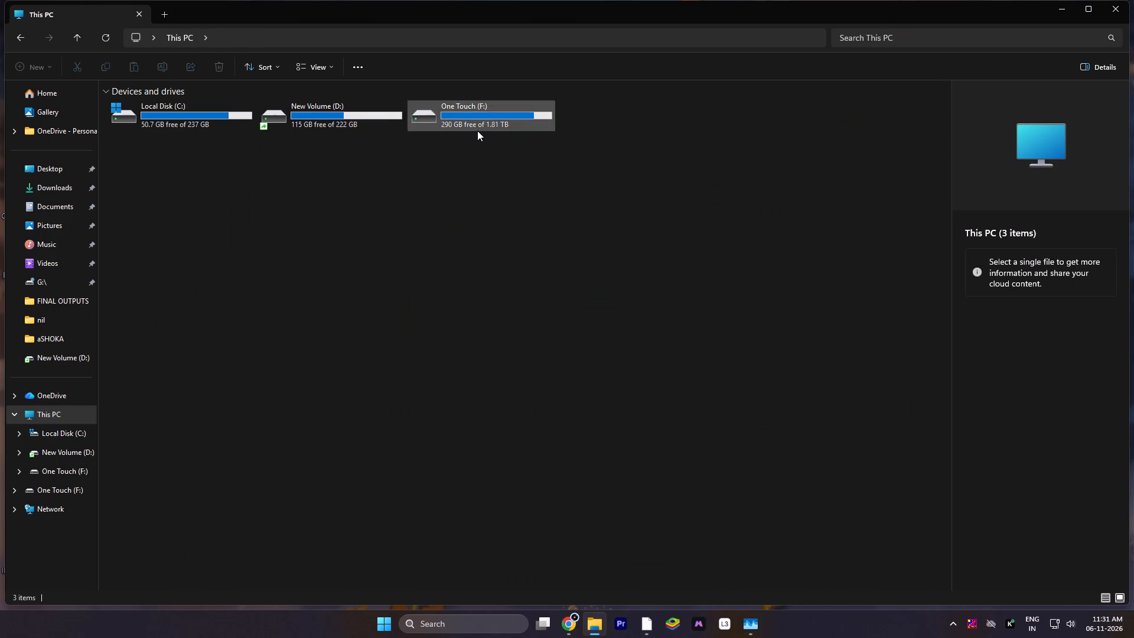
double_click(477, 131)
scroll(242, 527, "down", 5)
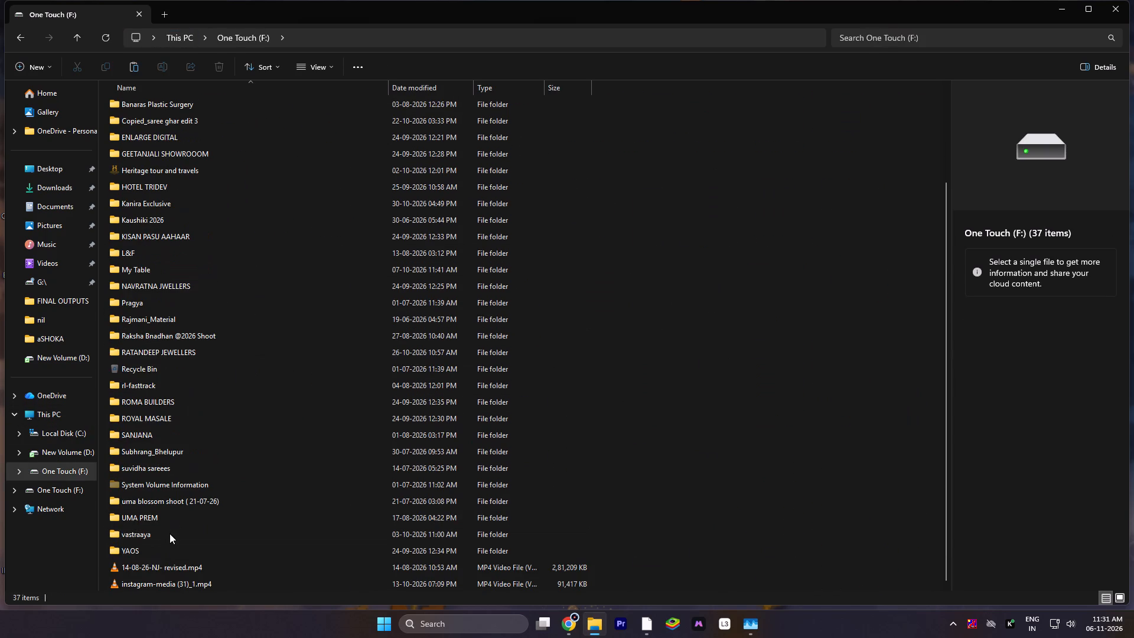
double_click(167, 544)
key("ctrl+v")
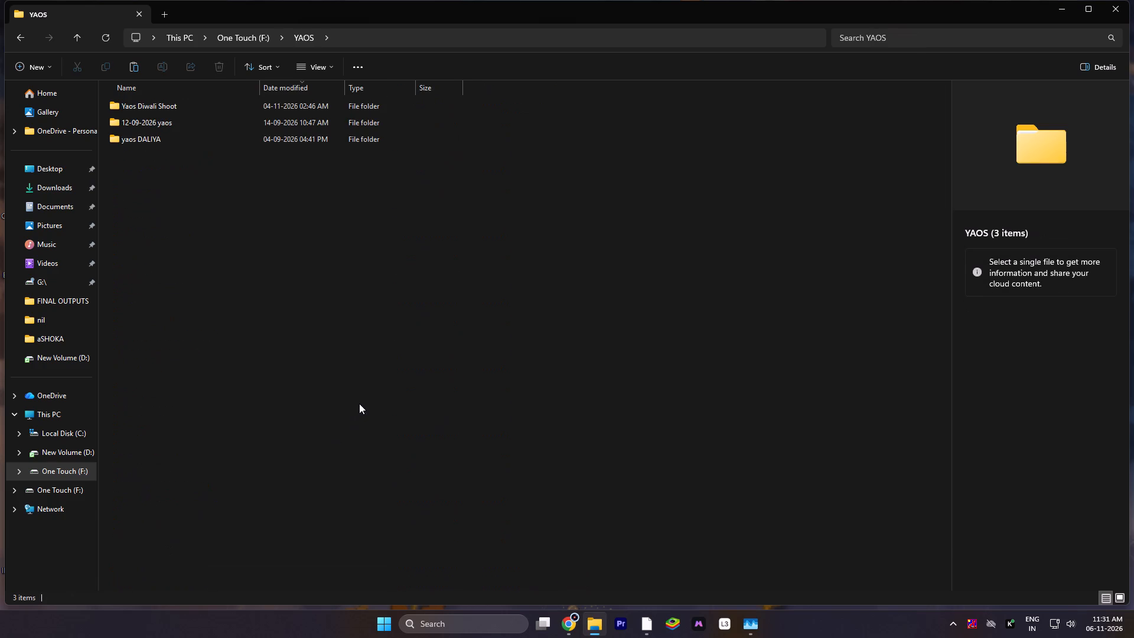
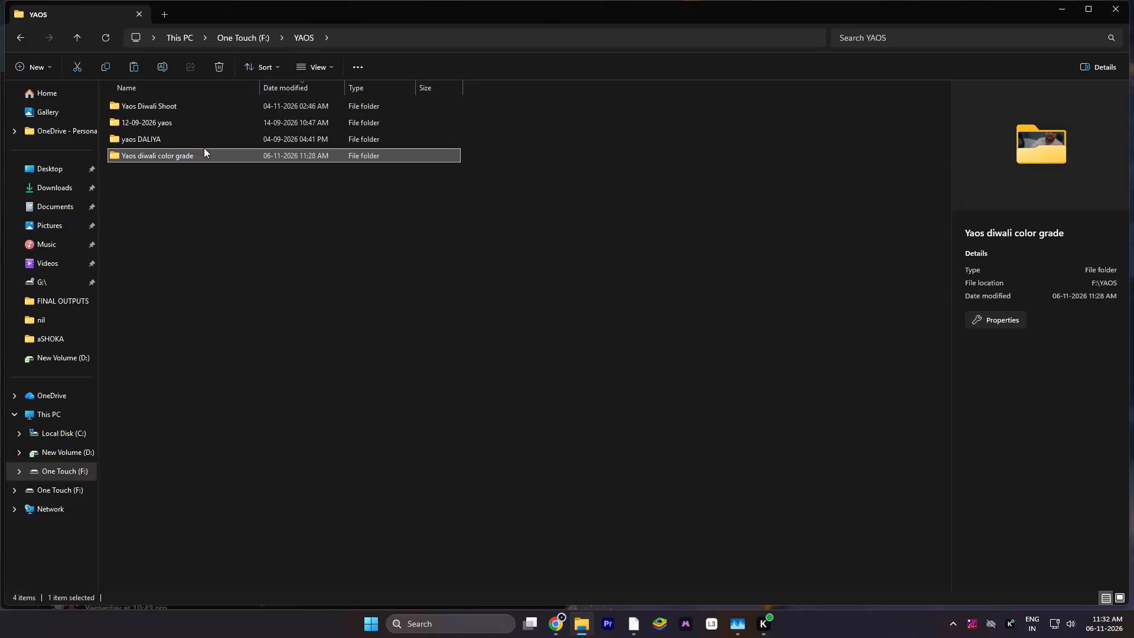
Safely eject the One Touch external drive from the computer.
left_click(946, 619)
left_click(956, 593)
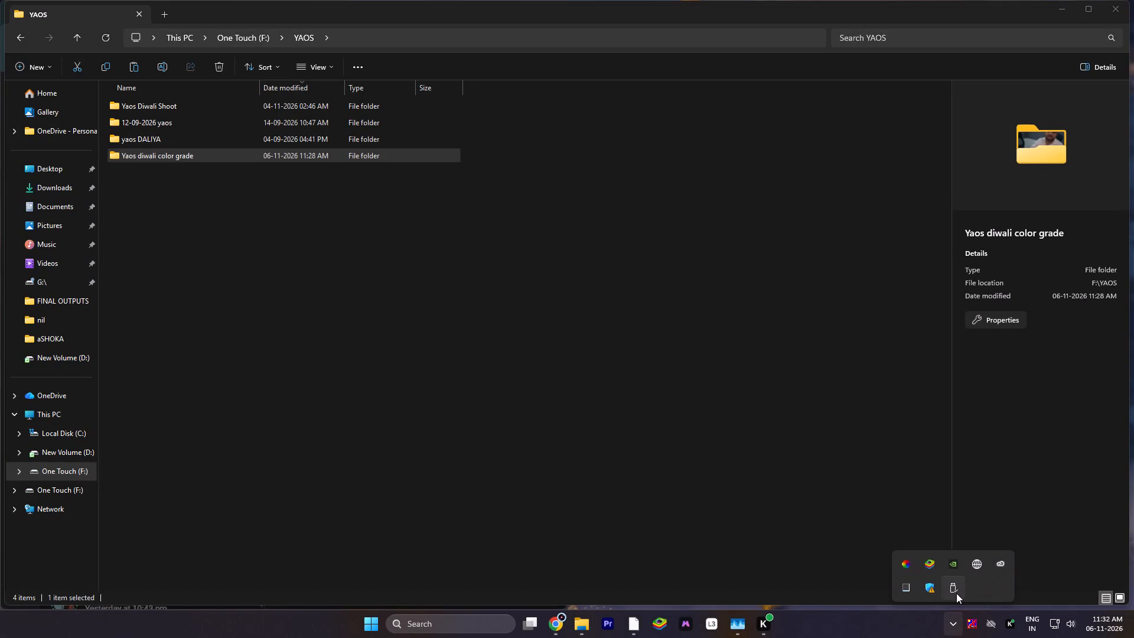
left_click(957, 573)
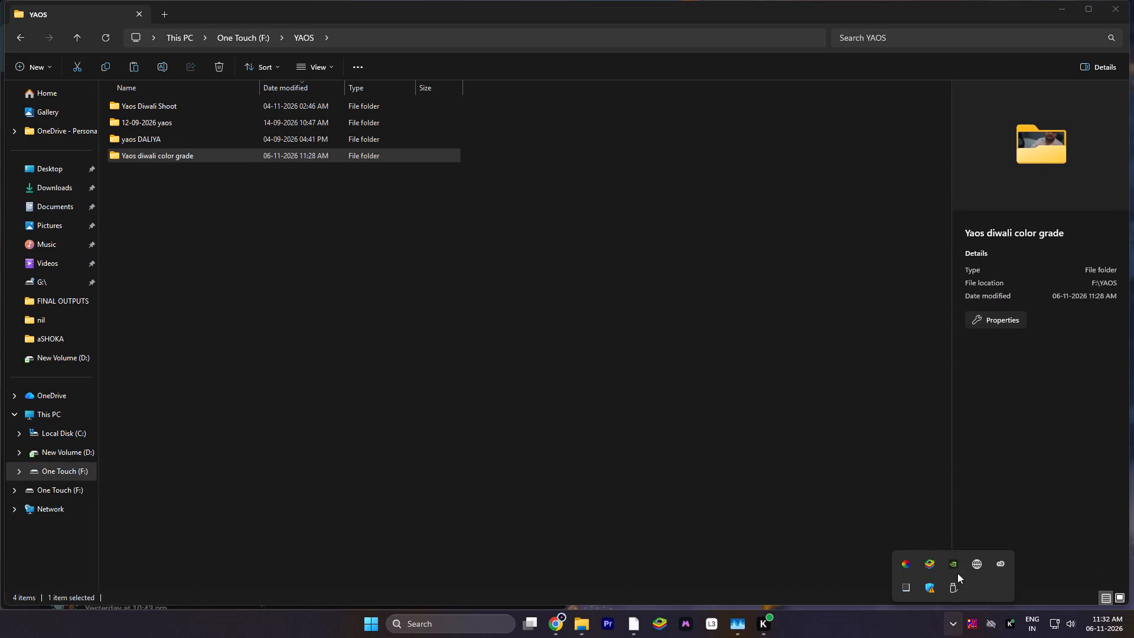